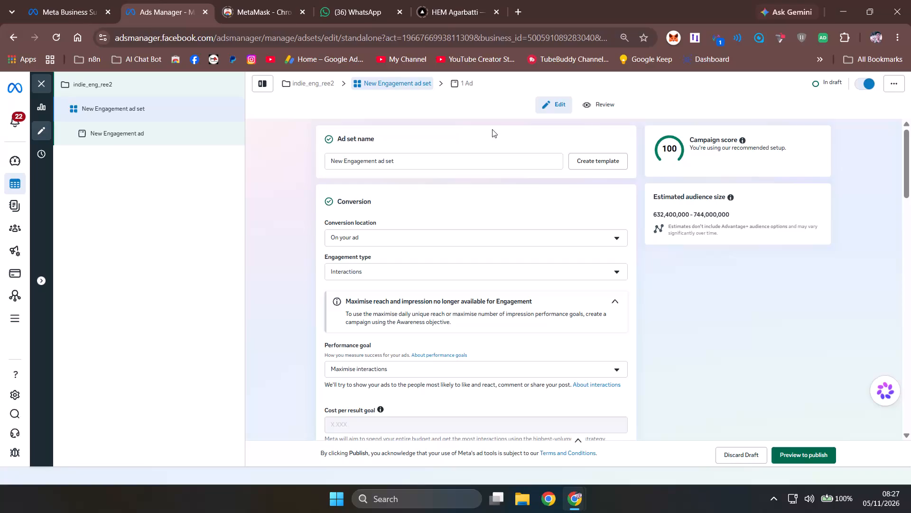
Open the post selection for changing the existing post in the New Engagement ad's creative.
{"action": "left_click", "coordinate": [118, 138]}
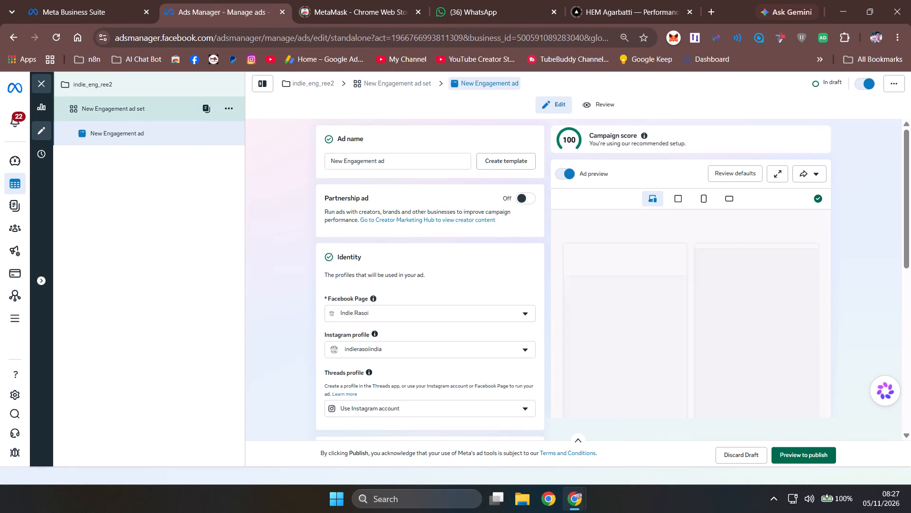
{"action": "scroll", "coordinate": [457, 317], "scroll_direction": "down", "scroll_amount": 1}
{"action": "scroll", "coordinate": [437, 357], "scroll_direction": "down", "scroll_amount": 1}
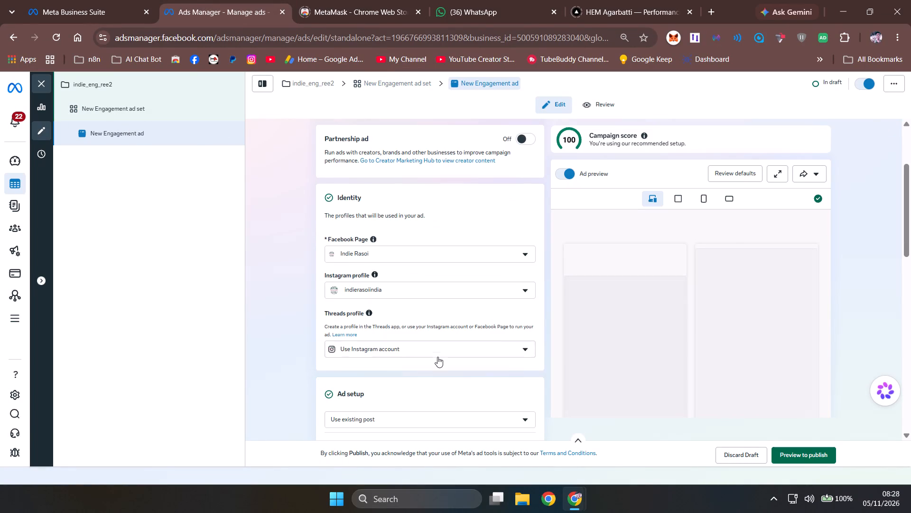
{"action": "scroll", "coordinate": [431, 361], "scroll_direction": "down", "scroll_amount": 2}
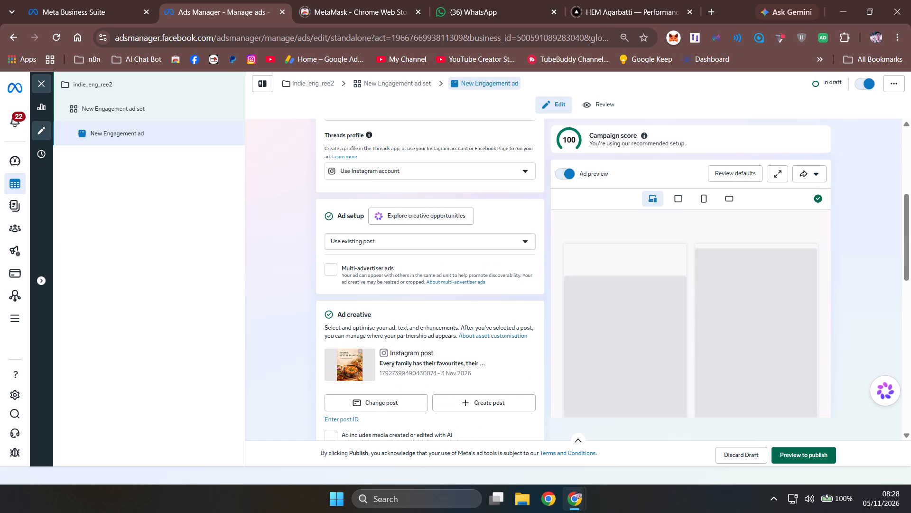
{"action": "left_click", "coordinate": [365, 408]}
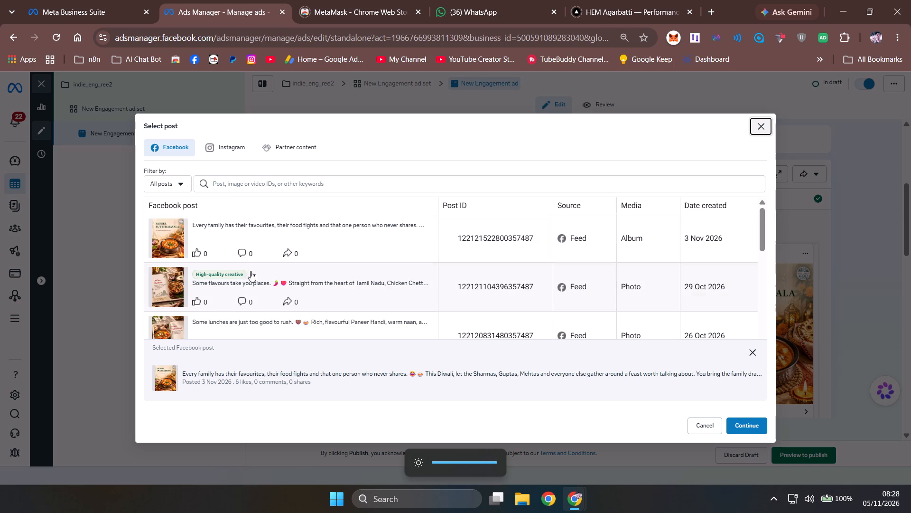
Switch the post selection to Instagram posts and look through the recent stories and feed posts.
{"action": "left_click", "coordinate": [232, 156]}
{"action": "left_click", "coordinate": [232, 154]}
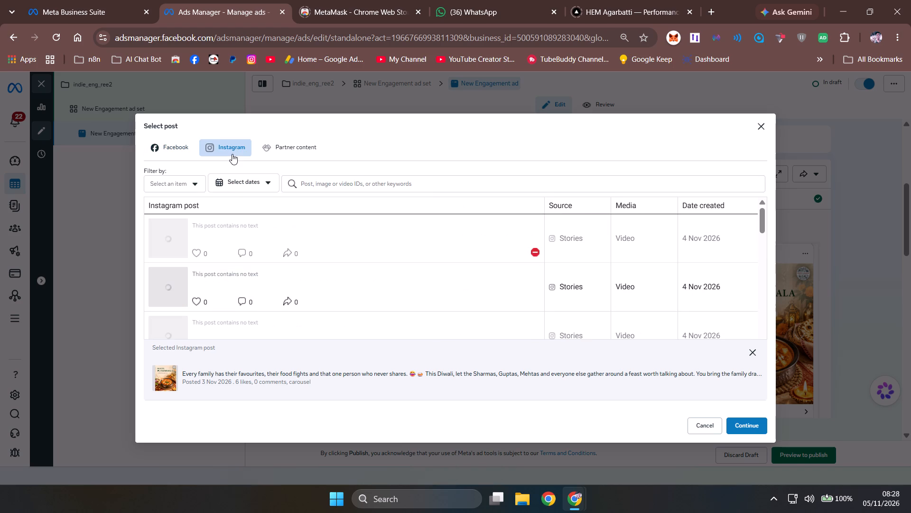
{"action": "scroll", "coordinate": [232, 248], "scroll_direction": "down", "scroll_amount": 1}
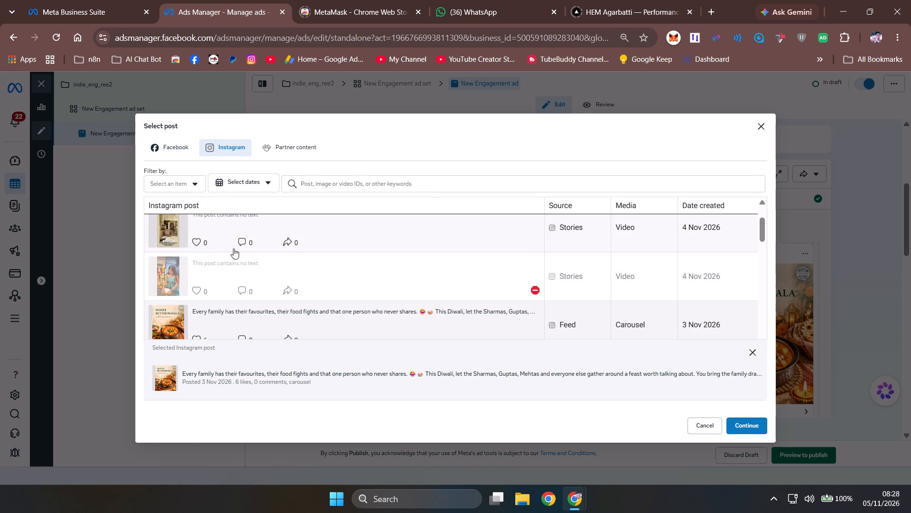
{"action": "scroll", "coordinate": [233, 250], "scroll_direction": "up", "scroll_amount": 1}
{"action": "scroll", "coordinate": [239, 248], "scroll_direction": "down", "scroll_amount": 1}
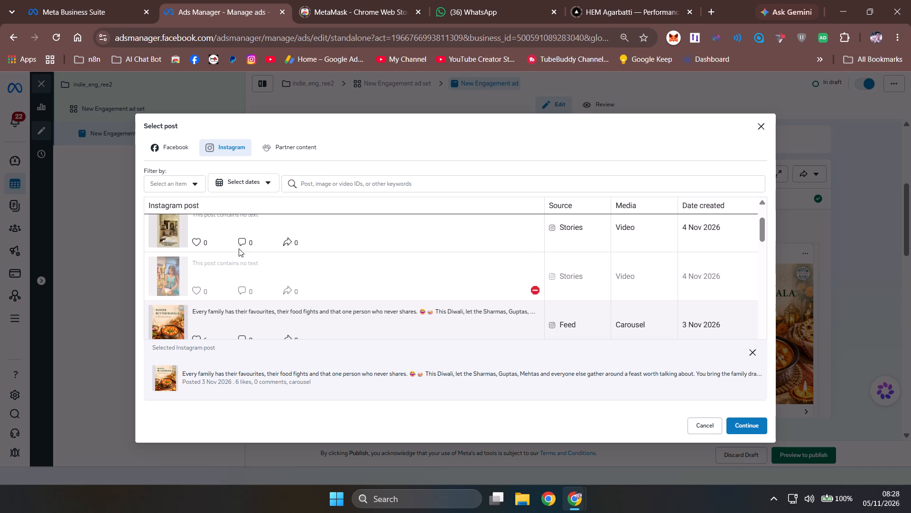
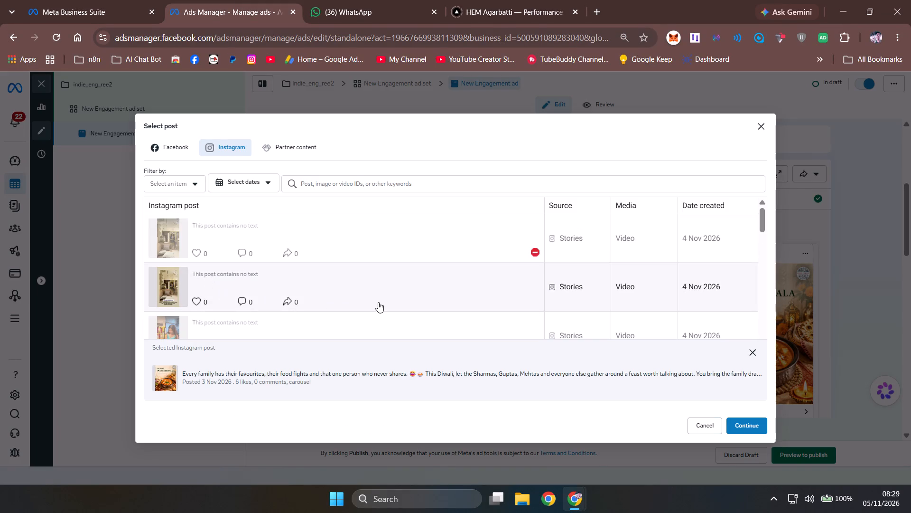
Choose the authorised partner content reel from the_food_table__, published 4 Nov 2026, as the ad's creative post.
{"action": "scroll", "coordinate": [406, 295], "scroll_direction": "down", "scroll_amount": 2}
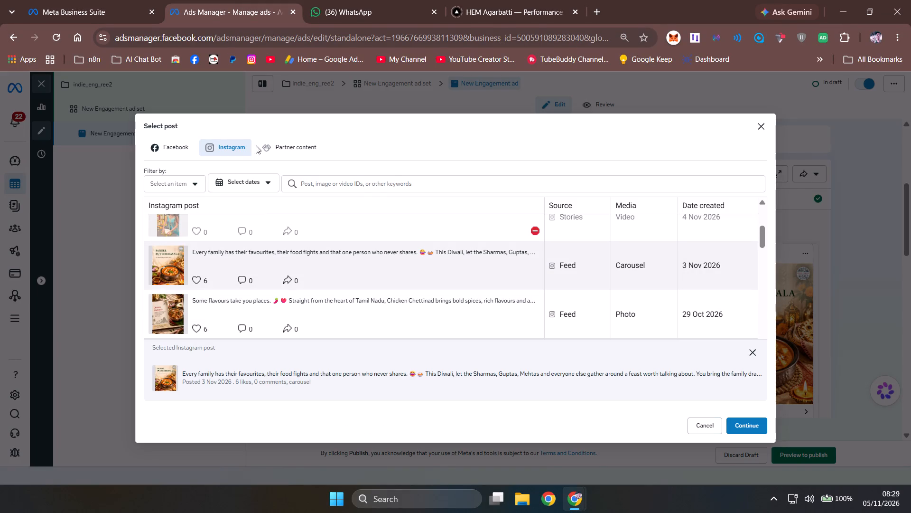
{"action": "left_click", "coordinate": [260, 145]}
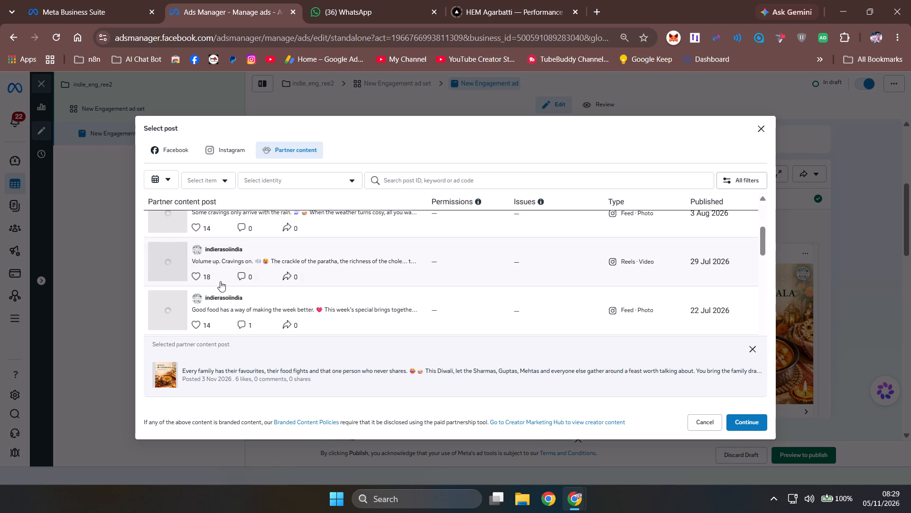
{"action": "scroll", "coordinate": [220, 281], "scroll_direction": "up", "scroll_amount": 3}
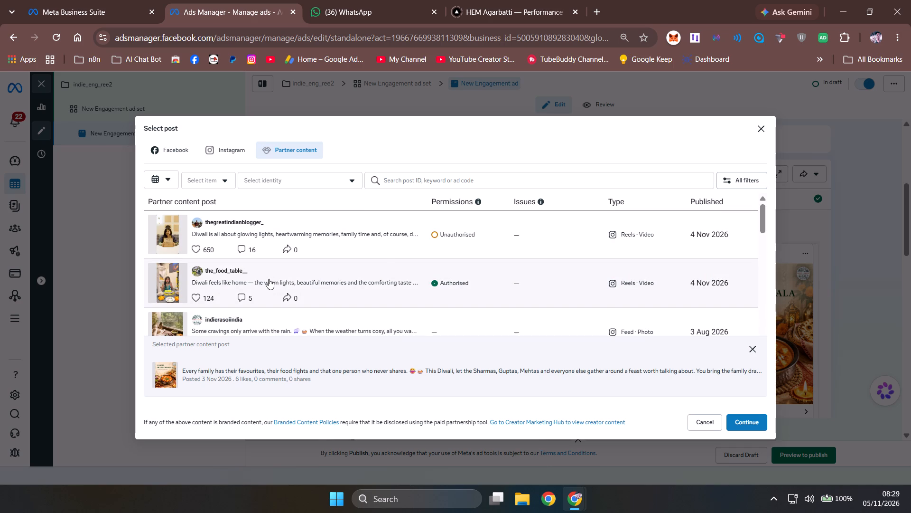
{"action": "left_click", "coordinate": [268, 278]}
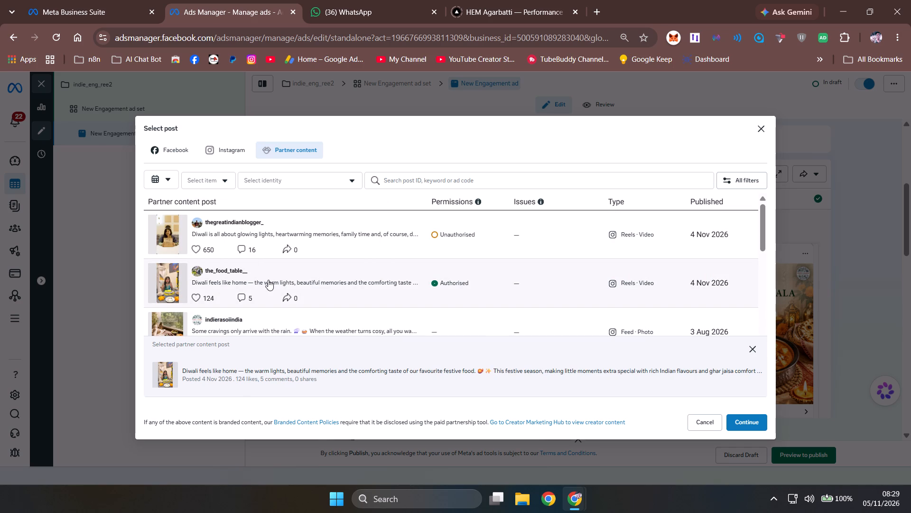
{"action": "left_click", "coordinate": [744, 424]}
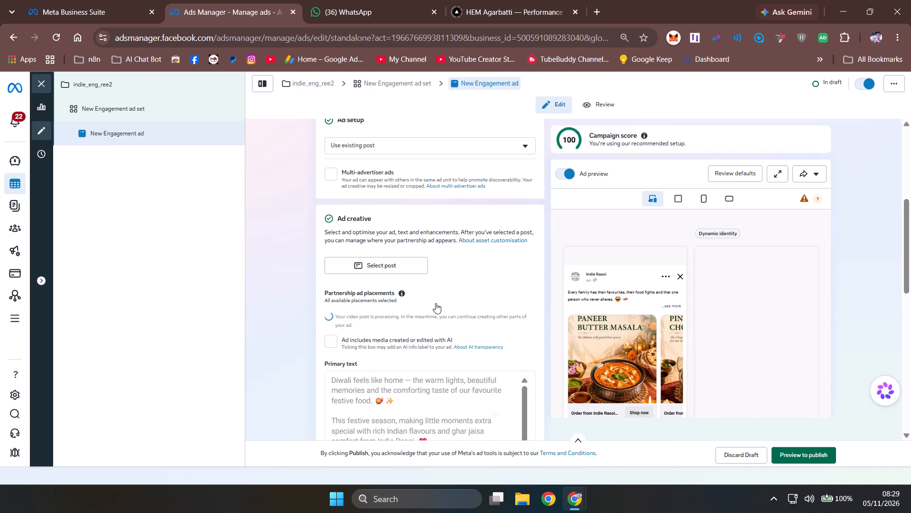
Set the New Engagement ad's call to action to No button.
{"action": "scroll", "coordinate": [436, 303], "scroll_direction": "down", "scroll_amount": 3}
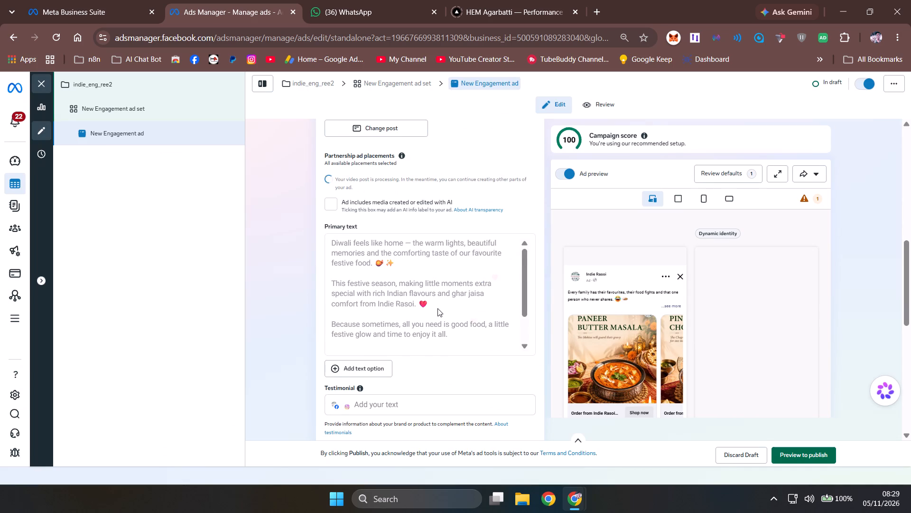
{"action": "scroll", "coordinate": [437, 313], "scroll_direction": "down", "scroll_amount": 2}
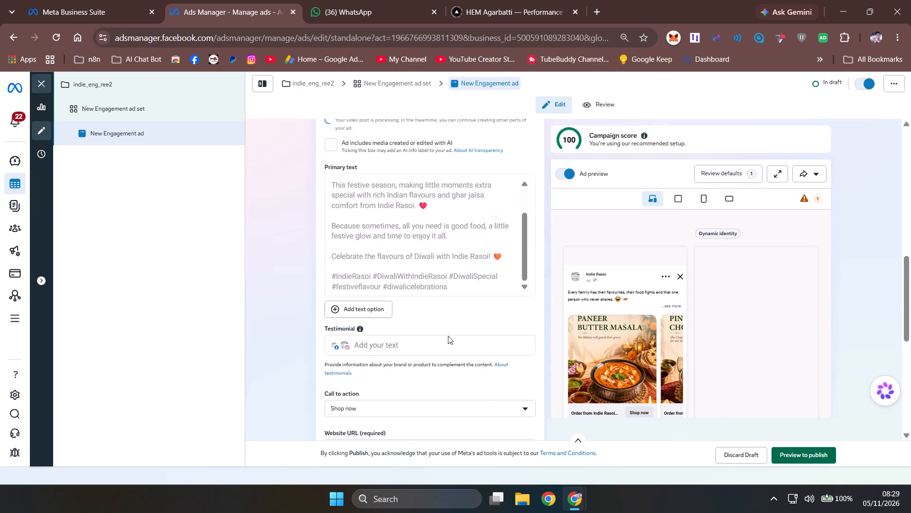
{"action": "scroll", "coordinate": [448, 336], "scroll_direction": "down", "scroll_amount": 2}
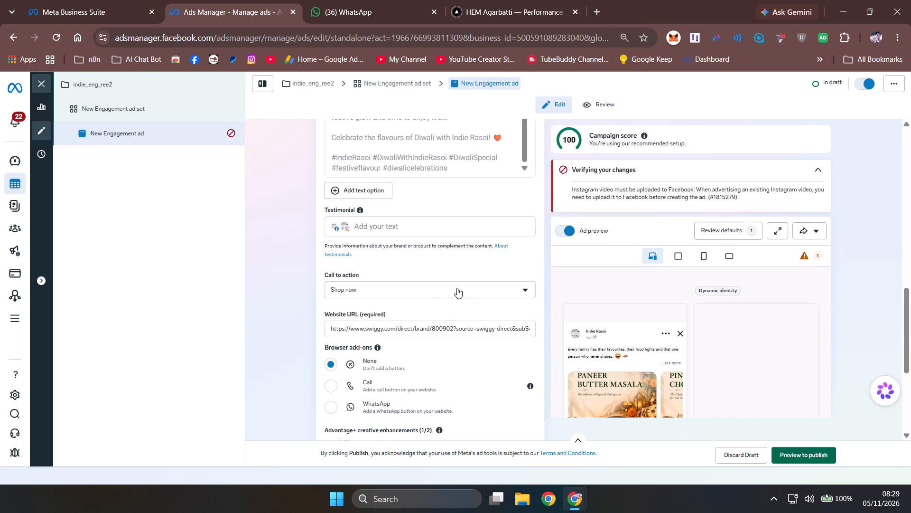
{"action": "scroll", "coordinate": [457, 288], "scroll_direction": "up", "scroll_amount": 9}
{"action": "scroll", "coordinate": [457, 288], "scroll_direction": "down", "scroll_amount": 5}
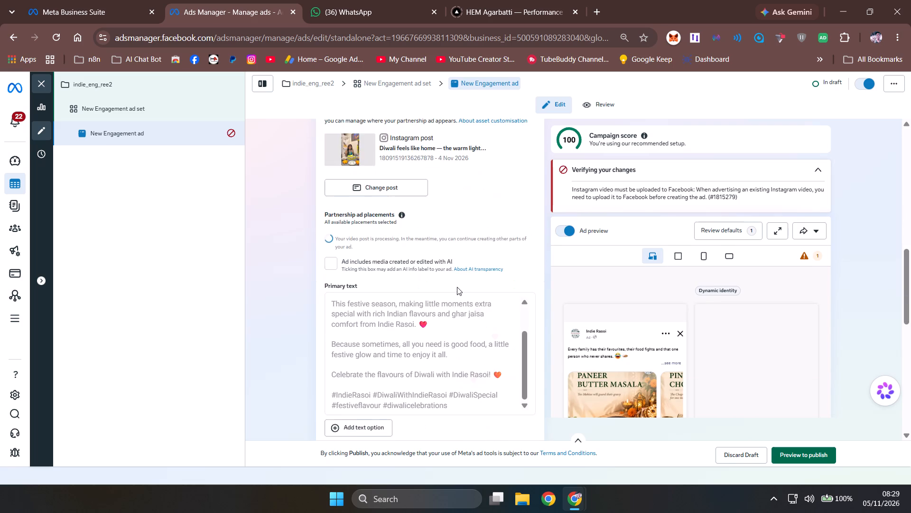
{"action": "scroll", "coordinate": [457, 287], "scroll_direction": "down", "scroll_amount": 7}
{"action": "scroll", "coordinate": [367, 190], "scroll_direction": "up", "scroll_amount": 2}
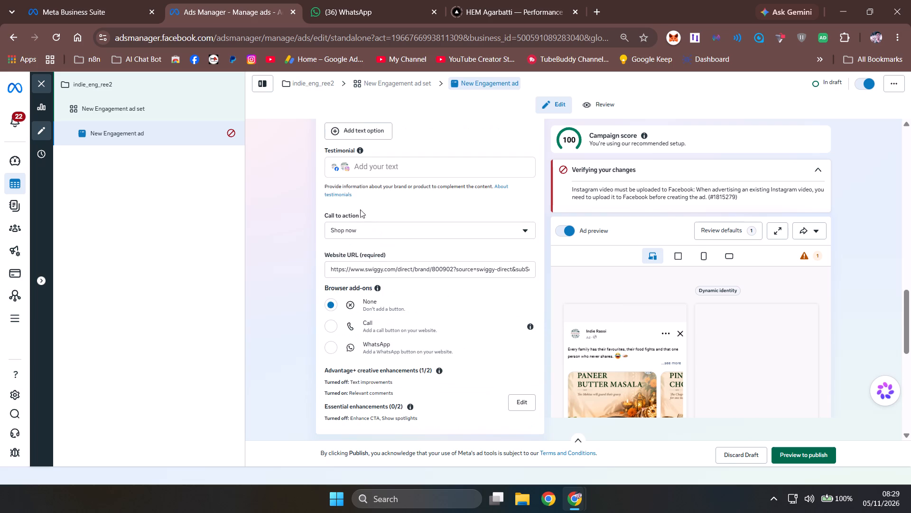
{"action": "left_click", "coordinate": [360, 223]}
{"action": "left_click", "coordinate": [355, 243]}
{"action": "left_click", "coordinate": [354, 246]}
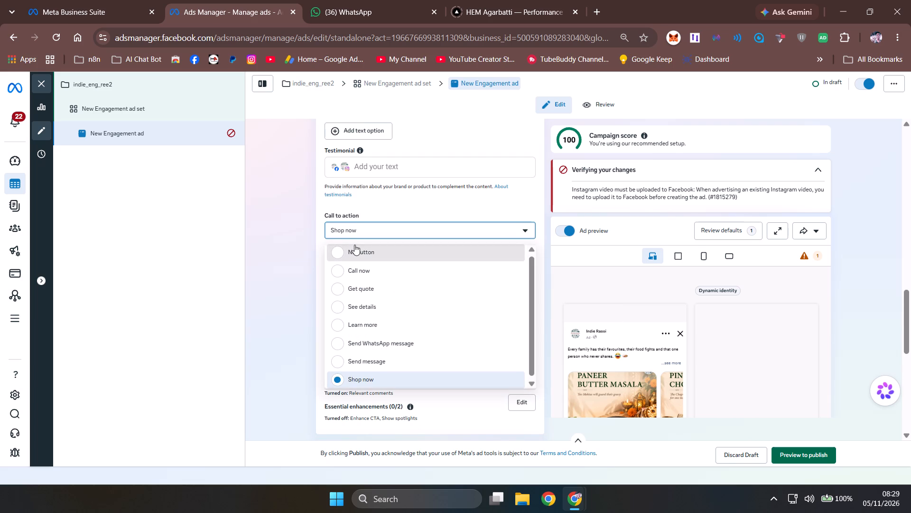
{"action": "left_click", "coordinate": [301, 269]}
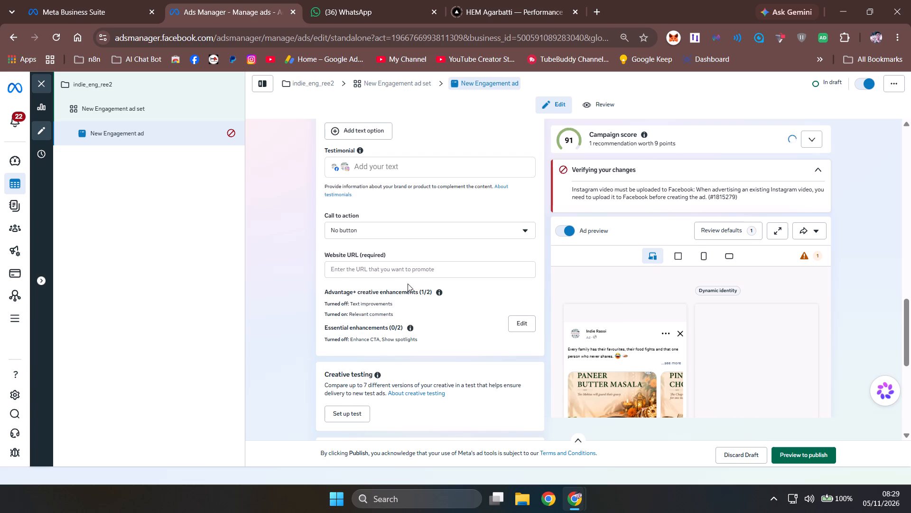
Check the primary text, partnership ad placements and selected post in the ad creative section.
{"action": "scroll", "coordinate": [410, 278], "scroll_direction": "up", "scroll_amount": 9}
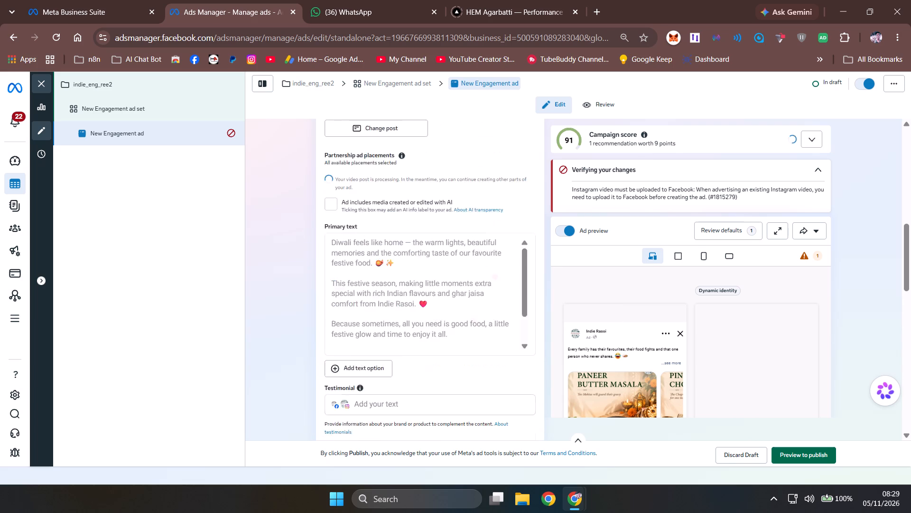
{"action": "scroll", "coordinate": [413, 301], "scroll_direction": "up", "scroll_amount": 1}
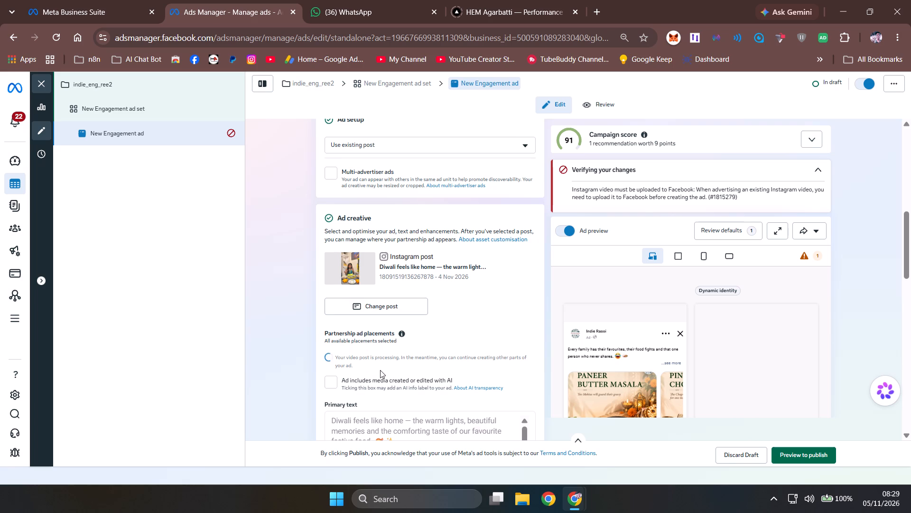
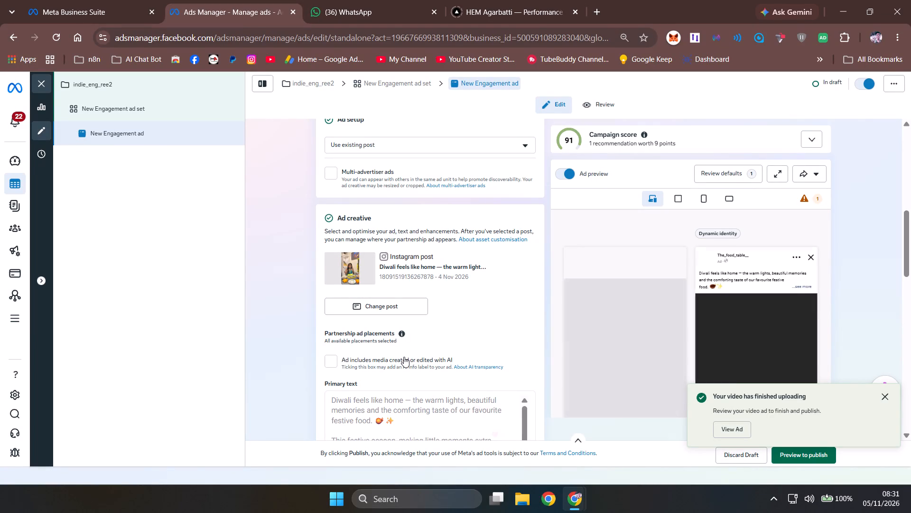
Dismiss the video upload notification and open the pre-publish preview of the indie_eng_ree2 ad setup.
{"action": "left_click", "coordinate": [887, 395]}
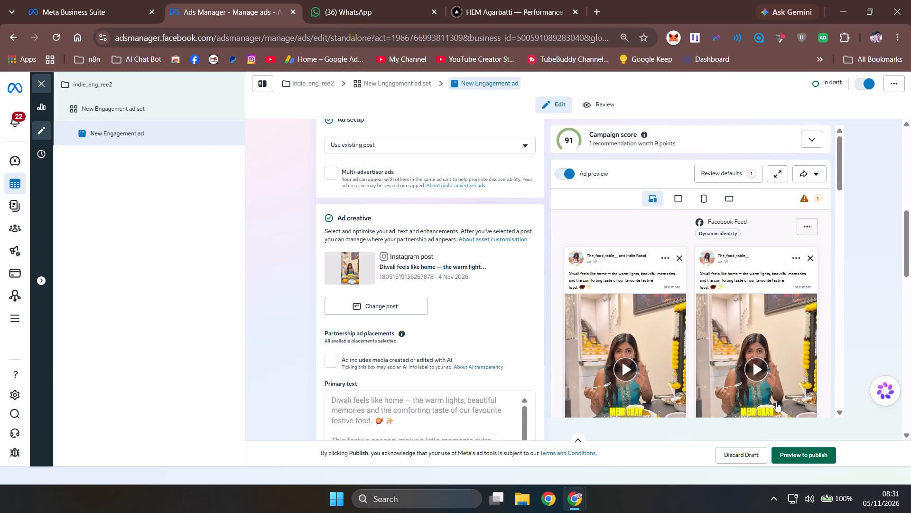
{"action": "left_click", "coordinate": [801, 454]}
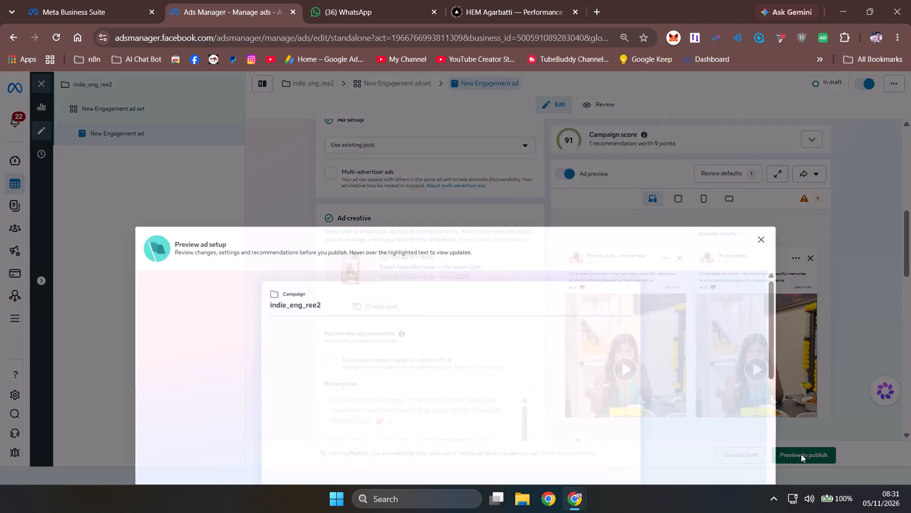
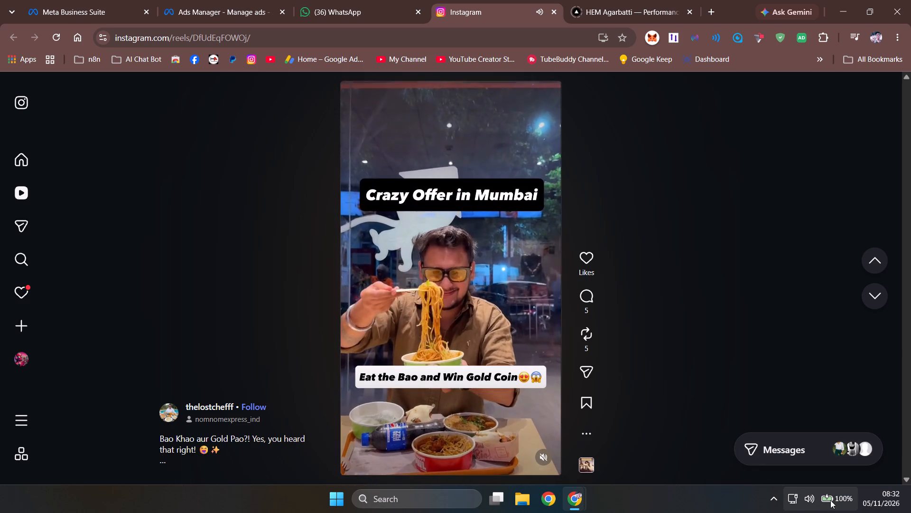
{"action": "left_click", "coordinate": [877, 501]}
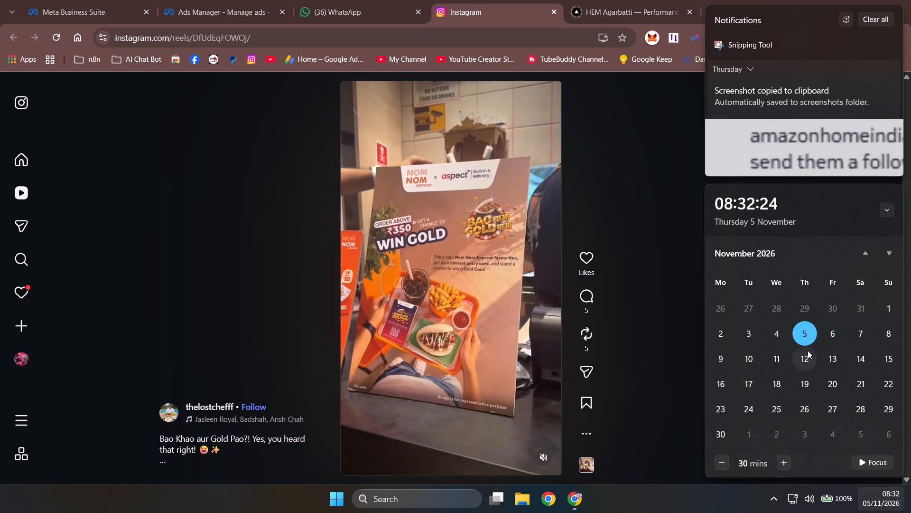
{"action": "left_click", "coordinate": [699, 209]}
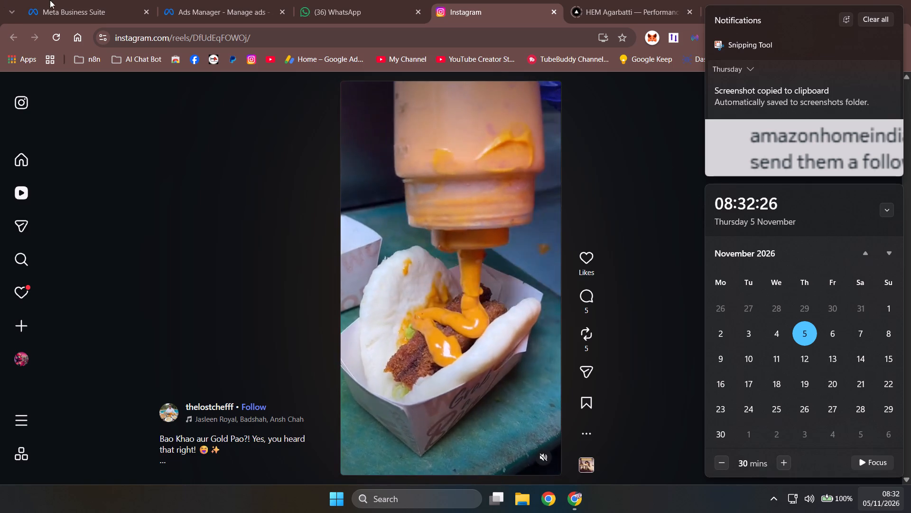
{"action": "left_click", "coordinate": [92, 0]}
Return to Ads Manager and clear the selection of the New Engagement ad and the indie_eng_ree2 campaign.
{"action": "left_click", "coordinate": [193, 0]}
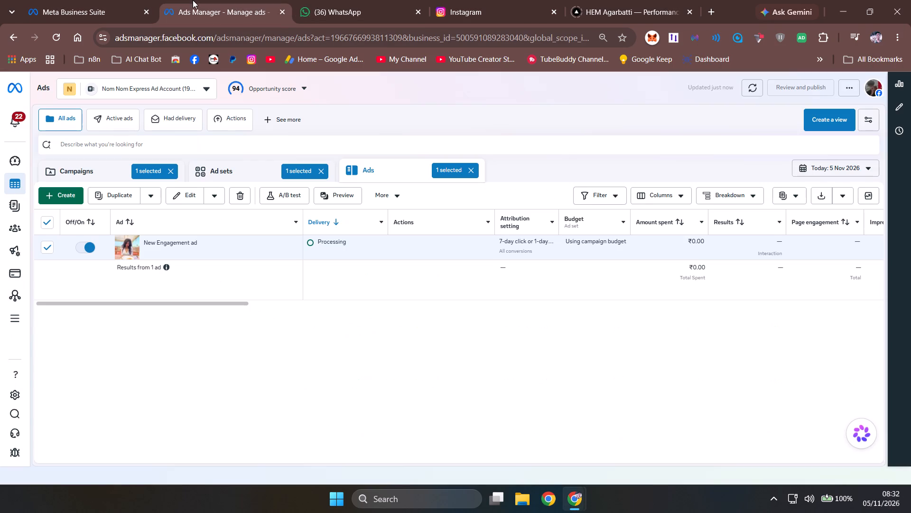
{"action": "left_click", "coordinate": [47, 247]}
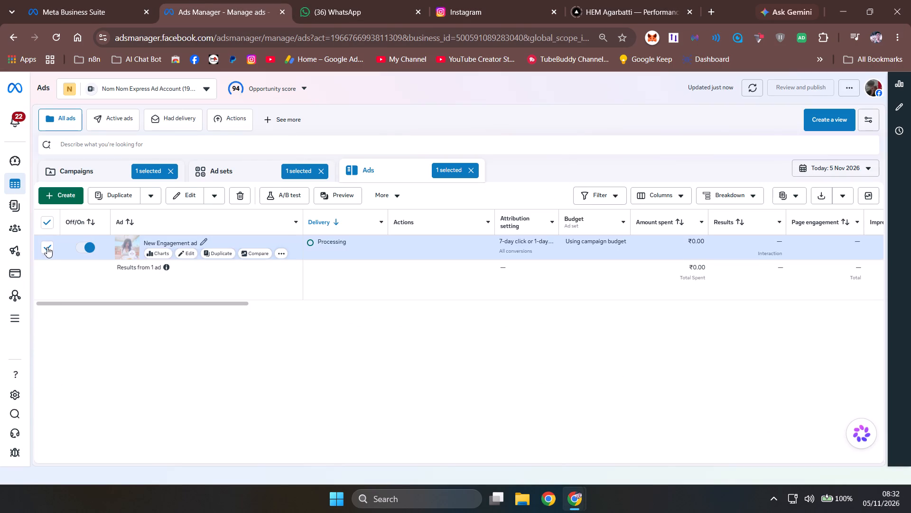
{"action": "left_click", "coordinate": [97, 170]}
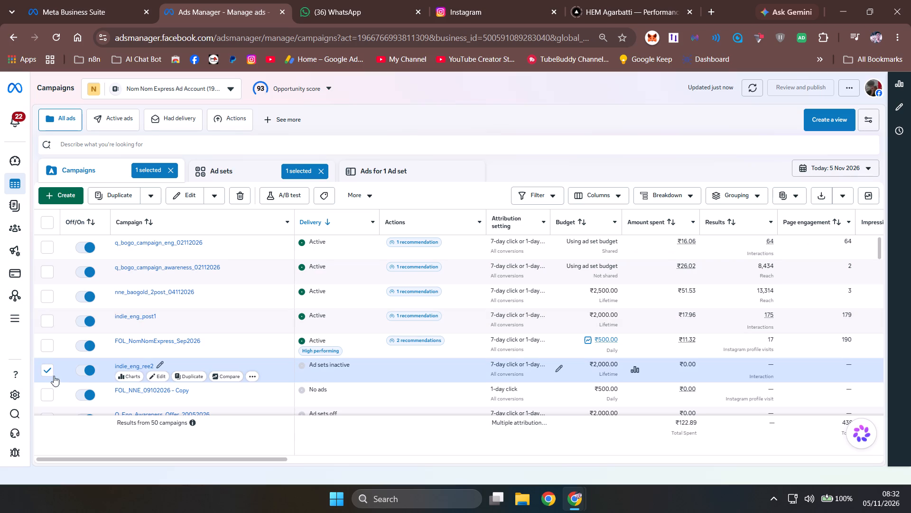
{"action": "left_click", "coordinate": [45, 373]}
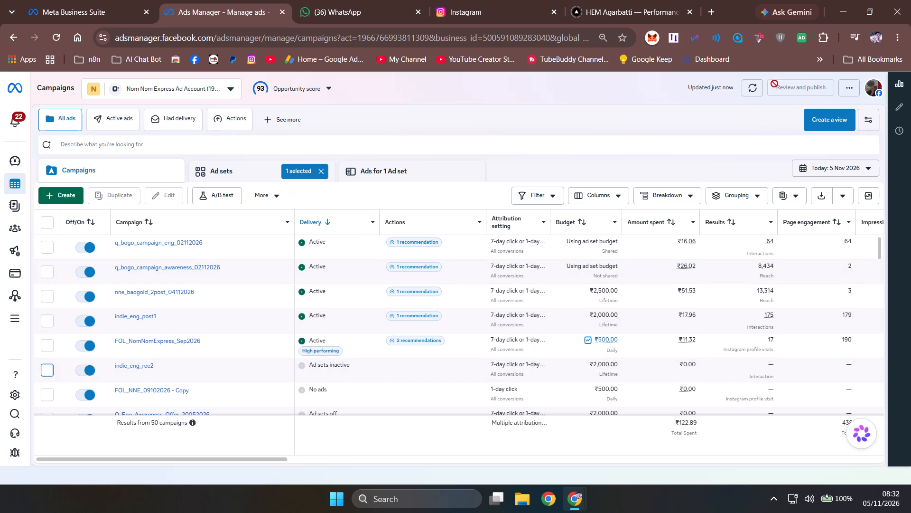
Refresh the campaign table to load the latest performance data for the Nom Nom Express ad account.
{"action": "left_click", "coordinate": [752, 94]}
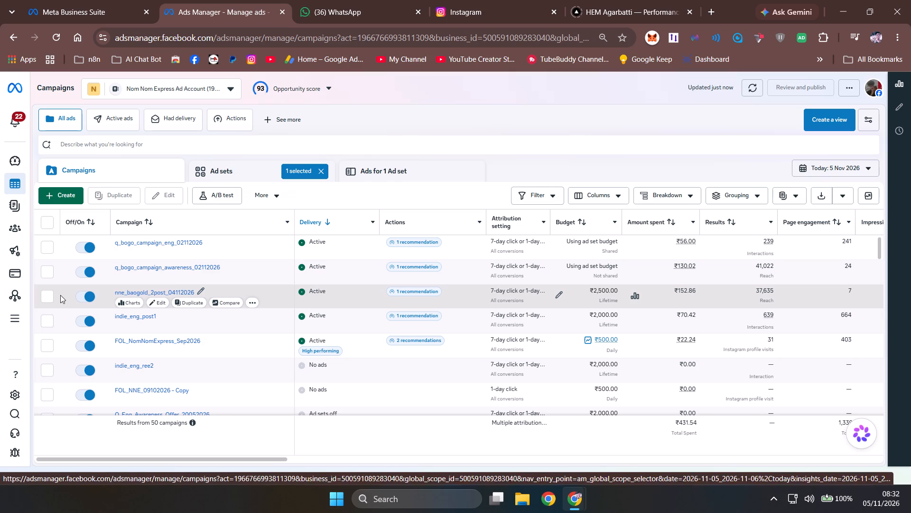
Select only the nne_baogold_2post_04112026 campaign and open the list of its ads.
{"action": "left_click", "coordinate": [46, 295]}
{"action": "left_click", "coordinate": [381, 180]}
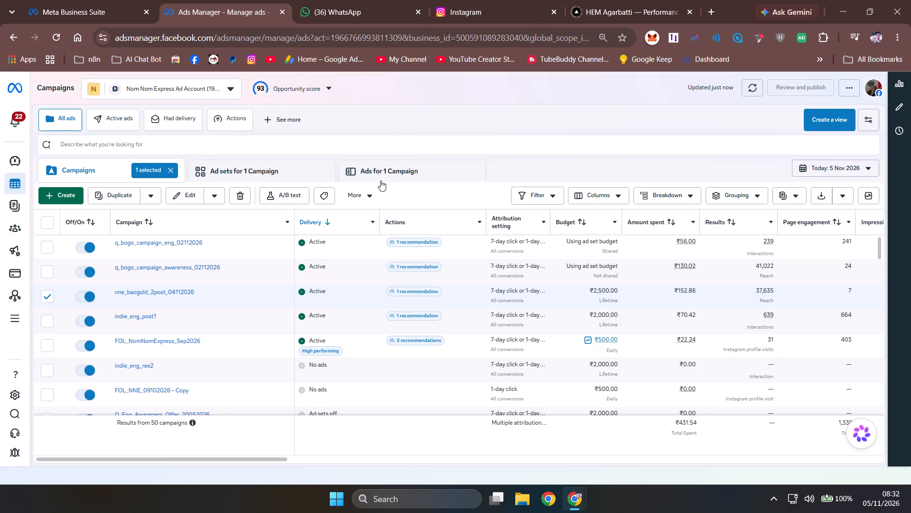
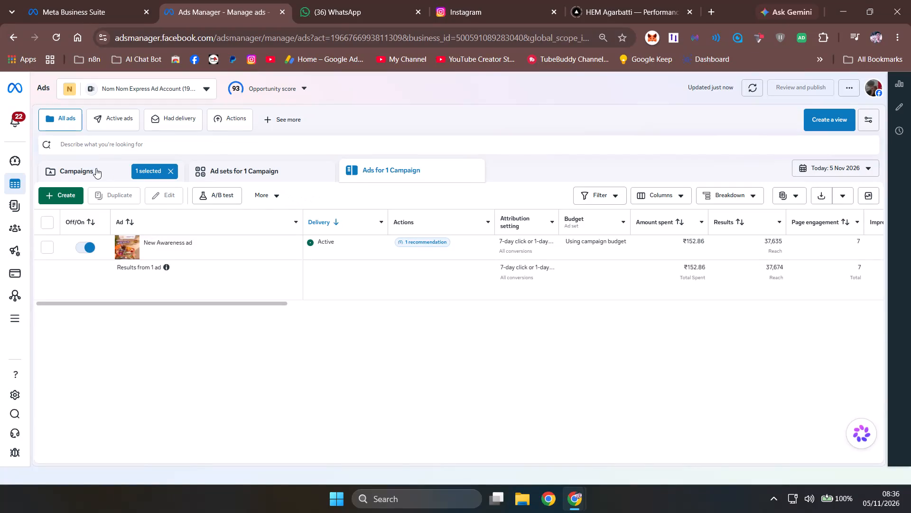
Return from the selected campaign's ads to the list of campaigns.
{"action": "left_click", "coordinate": [95, 168]}
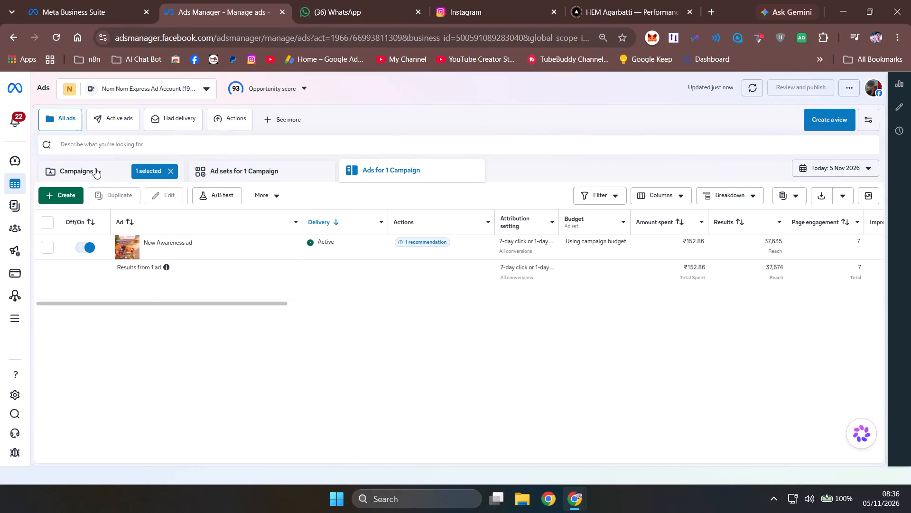
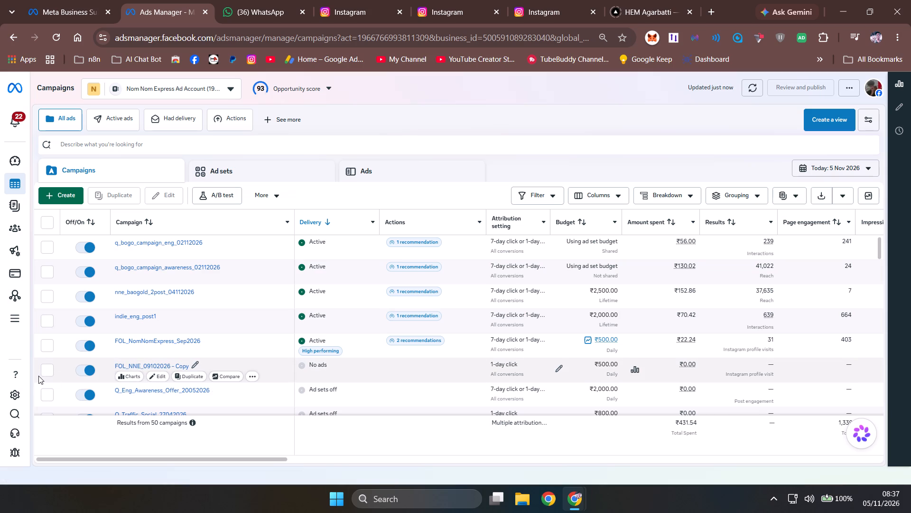
Open the indie_eng_ree2 campaign and check the refreshed delivery status of its ad, and its ad set.
{"action": "scroll", "coordinate": [342, 377], "scroll_direction": "down", "scroll_amount": 1}
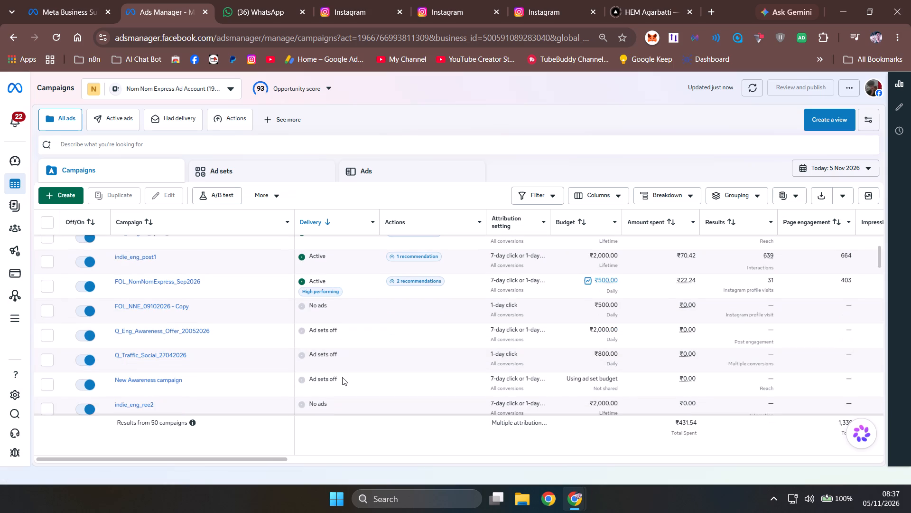
{"action": "scroll", "coordinate": [342, 377], "scroll_direction": "down", "scroll_amount": 1}
{"action": "left_click", "coordinate": [138, 346]}
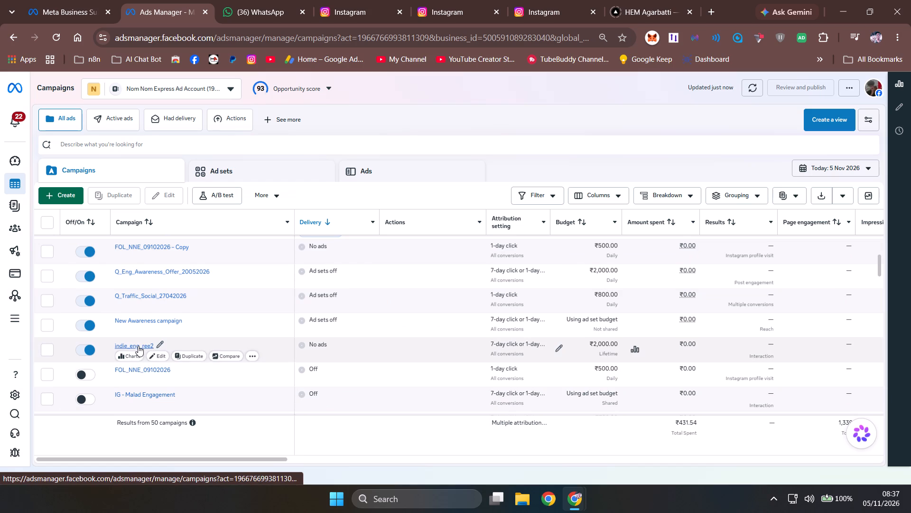
{"action": "left_click", "coordinate": [379, 173]}
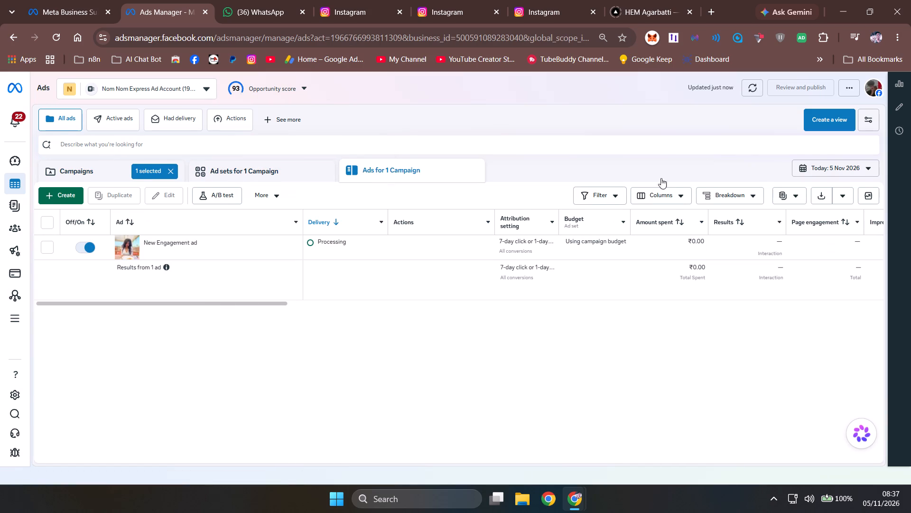
{"action": "left_click", "coordinate": [756, 86]}
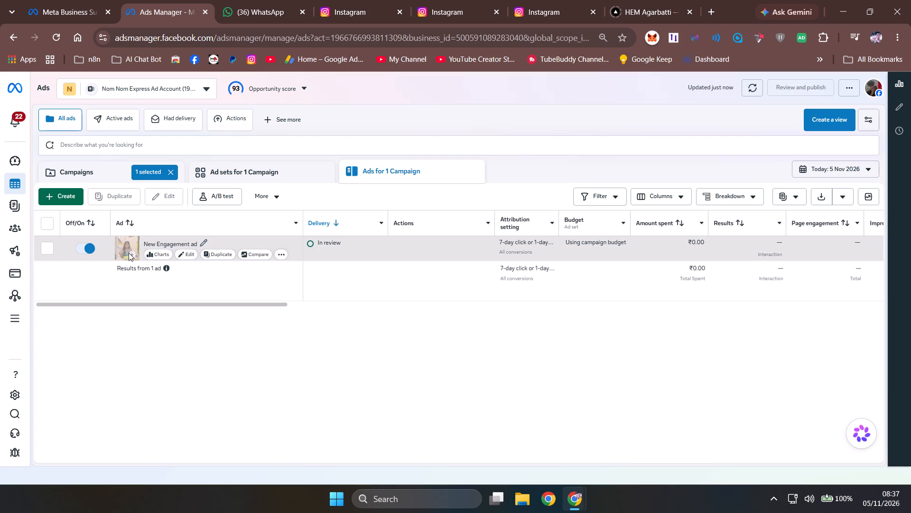
{"action": "left_click", "coordinate": [213, 170]}
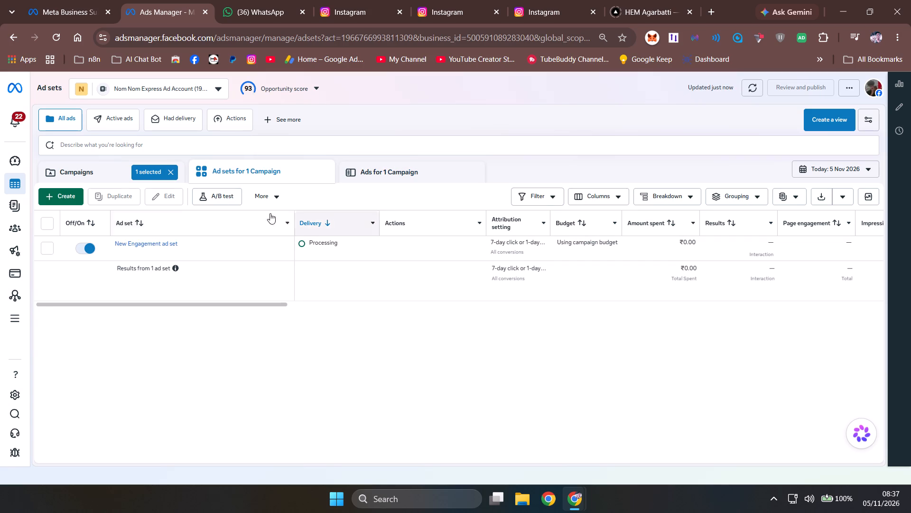
Return to the campaigns list, clear the campaign selection and open the ad sets of q_bogo_campaign_eng_02112026.
{"action": "left_click", "coordinate": [76, 160]}
{"action": "left_click", "coordinate": [87, 170]}
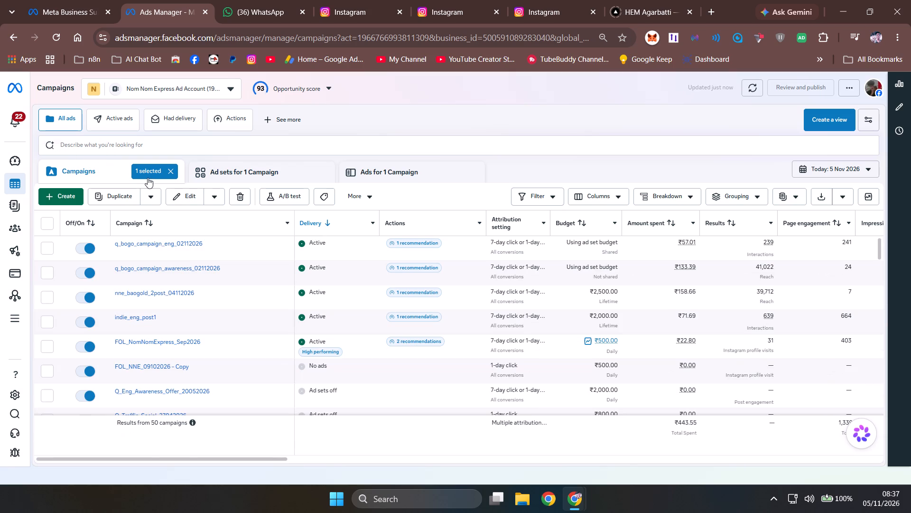
{"action": "left_click", "coordinate": [168, 171]}
{"action": "scroll", "coordinate": [183, 273], "scroll_direction": "up", "scroll_amount": 5}
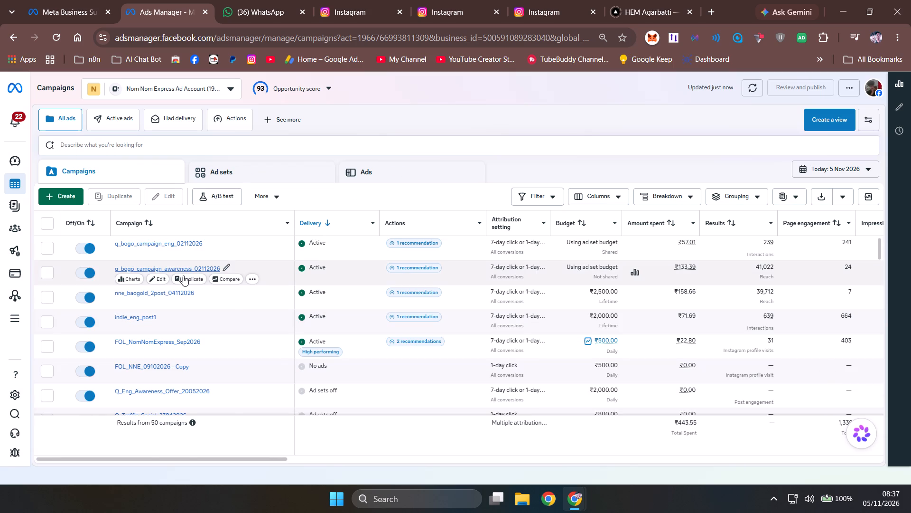
{"action": "left_click", "coordinate": [161, 247]}
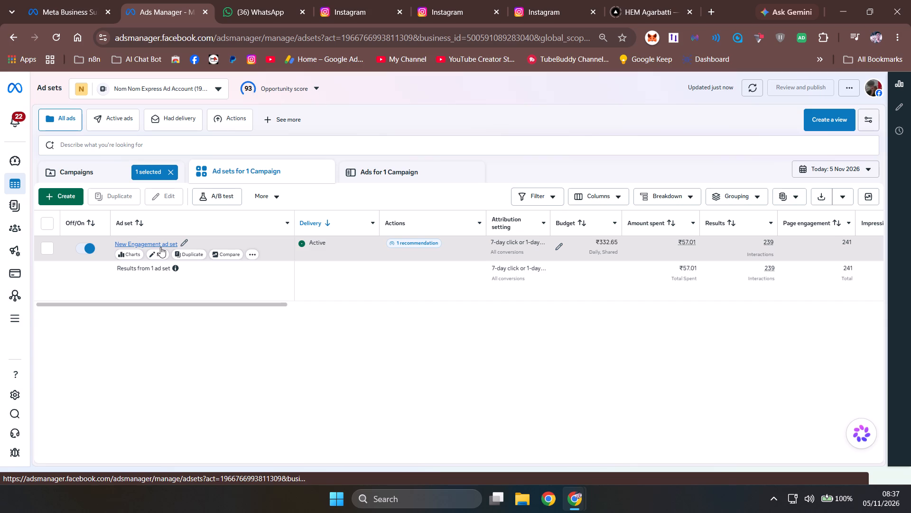
Duplicate the New Engagement ad set with the higher click-through rate music recommendation deselected.
{"action": "left_click", "coordinate": [184, 258]}
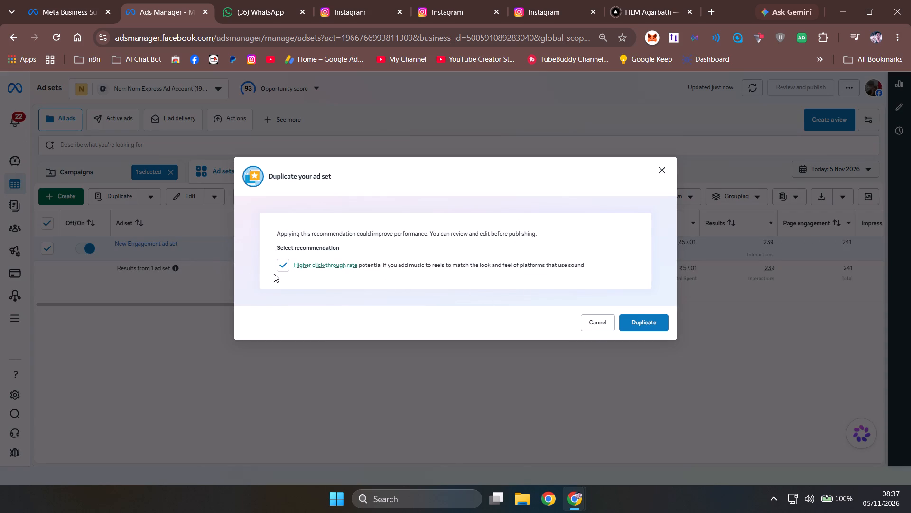
{"action": "left_click", "coordinate": [279, 267]}
{"action": "left_click", "coordinate": [647, 321]}
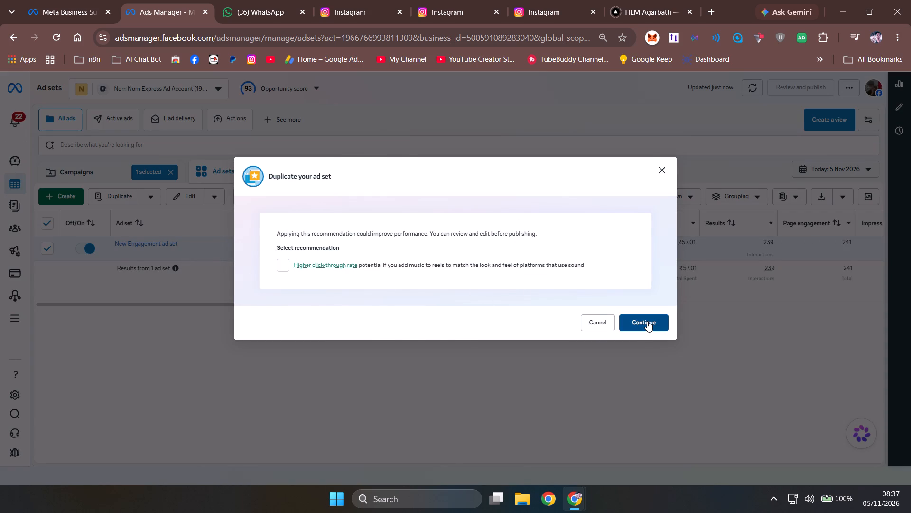
{"action": "left_click", "coordinate": [586, 357]}
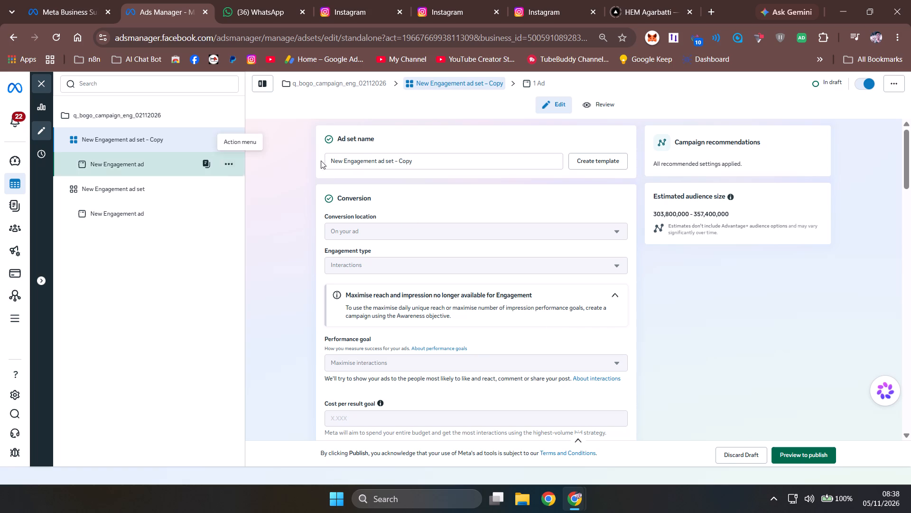
Rename the duplicated ad set as reel_1.
{"action": "left_click", "coordinate": [393, 168]}
{"action": "triple_click", "coordinate": [401, 161]}
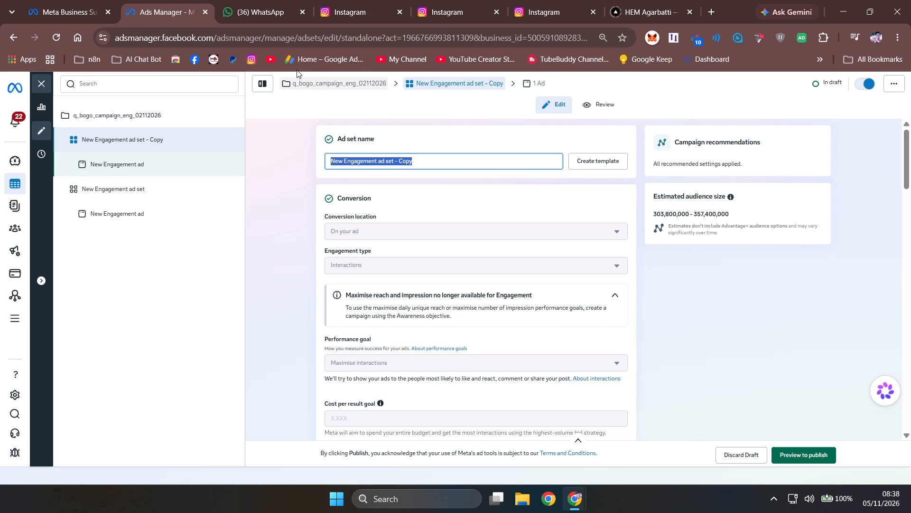
{"action": "type", "text": "ree"}
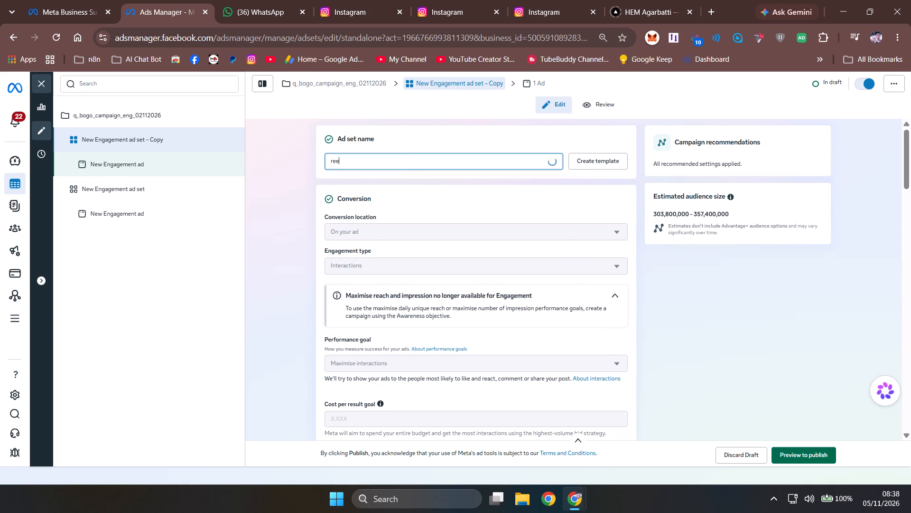
{"action": "key", "text": "l"}
{"action": "key", "text": "1"}
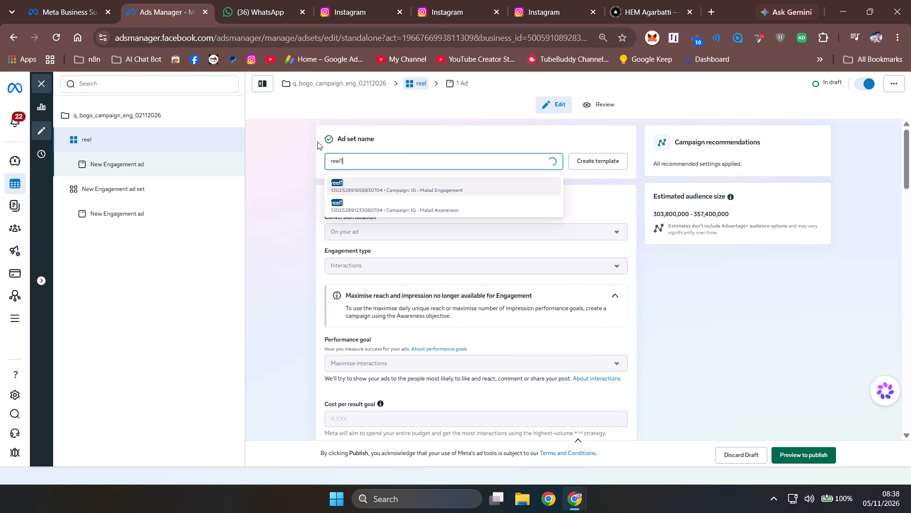
{"action": "key", "text": "1"}
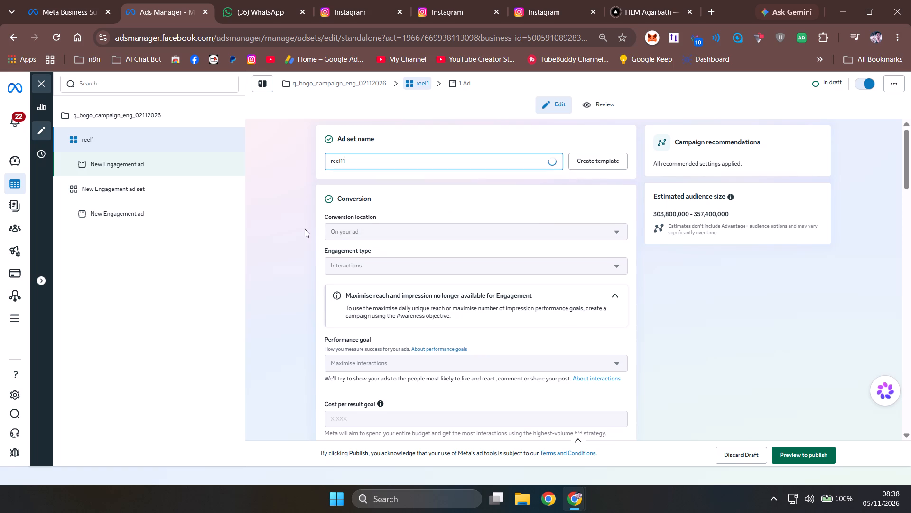
{"action": "key", "text": "BackSpace"}
{"action": "key", "text": "BackSpace"}
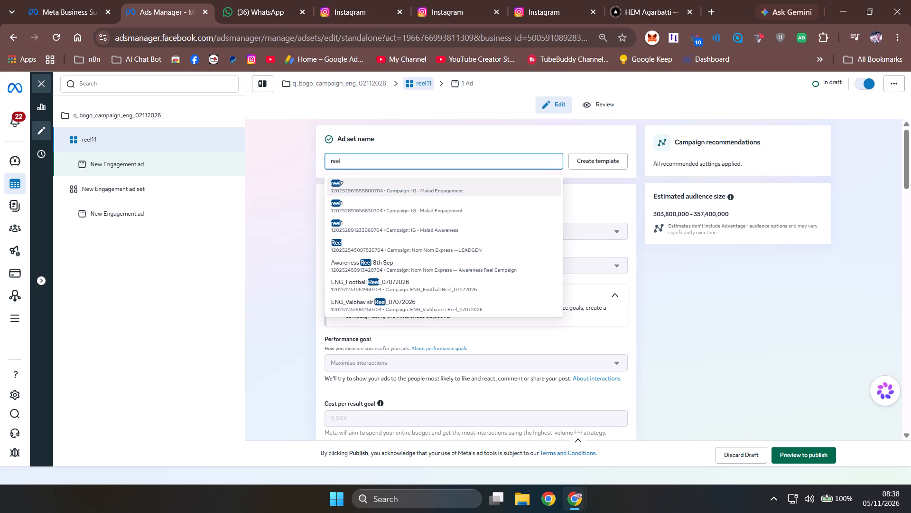
{"action": "type", "text": "_!"}
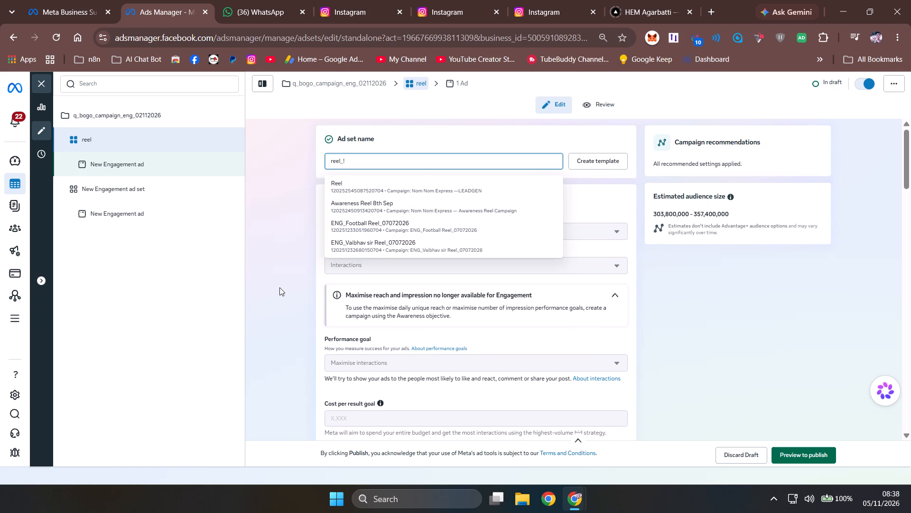
{"action": "left_click", "coordinate": [284, 291]}
{"action": "left_click", "coordinate": [372, 164]}
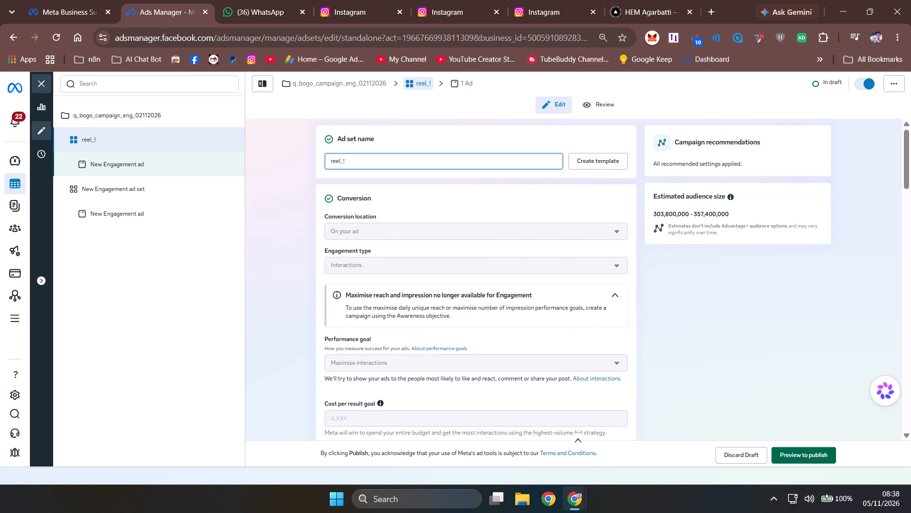
{"action": "key", "text": "BackSpace"}
{"action": "key", "text": "1"}
Work on the reel_1 ad set's budget by checking the calendar and calculating 5000-40% in the browser's address bar.
{"action": "scroll", "coordinate": [438, 333], "scroll_direction": "down", "scroll_amount": 3}
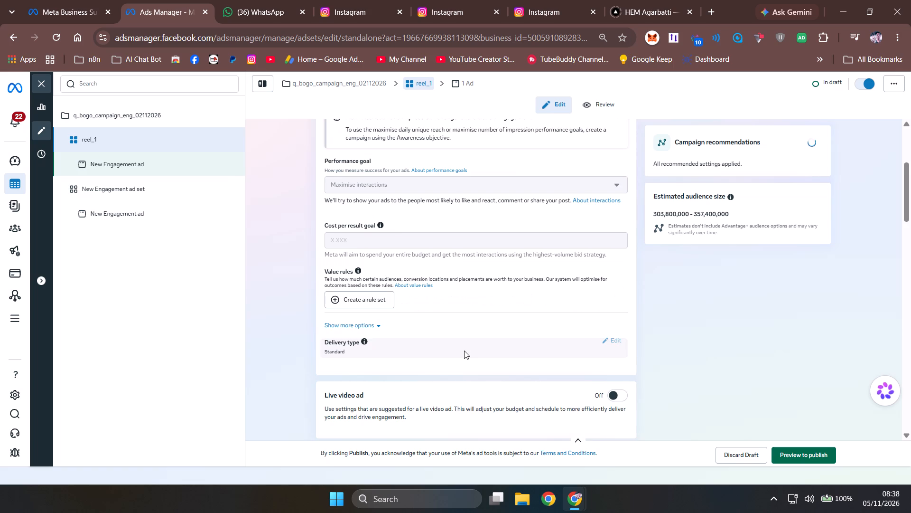
{"action": "scroll", "coordinate": [464, 351], "scroll_direction": "down", "scroll_amount": 2}
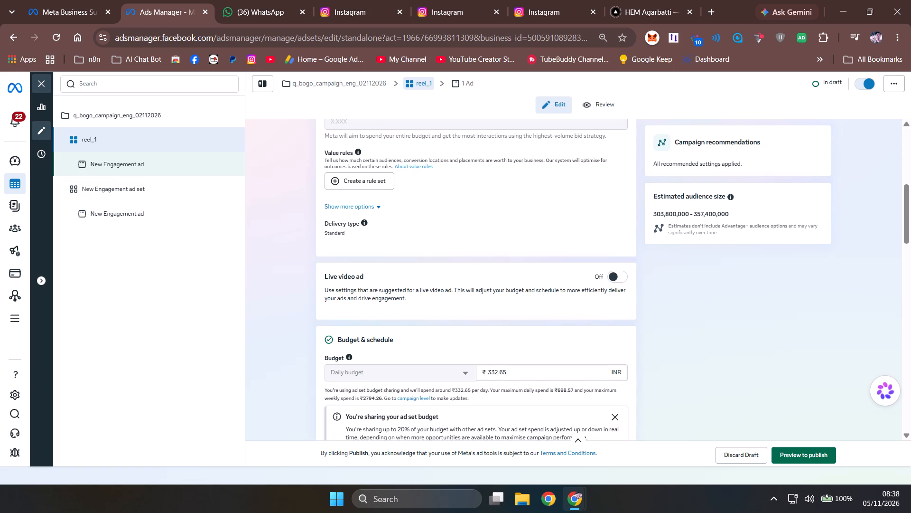
{"action": "double_click", "coordinate": [498, 370]}
{"action": "left_click", "coordinate": [874, 504]}
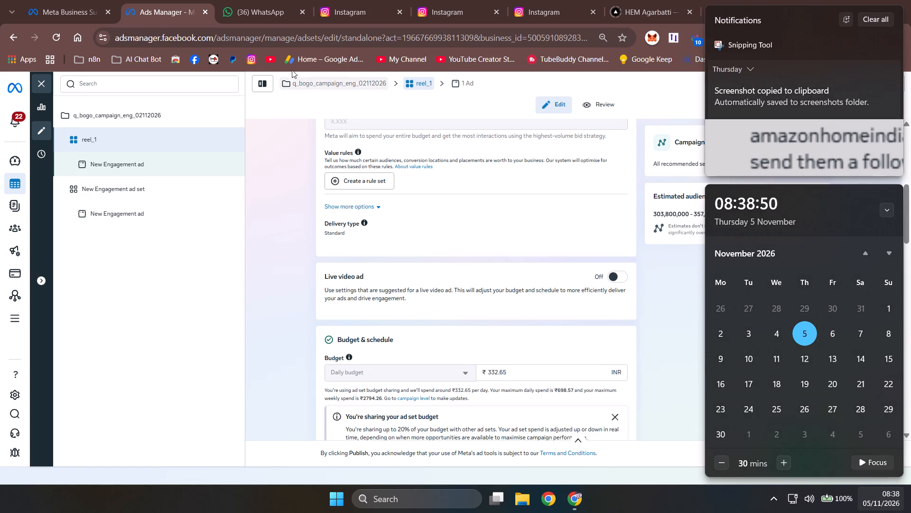
{"action": "left_click", "coordinate": [246, 43]}
{"action": "type", "text": "5000"}
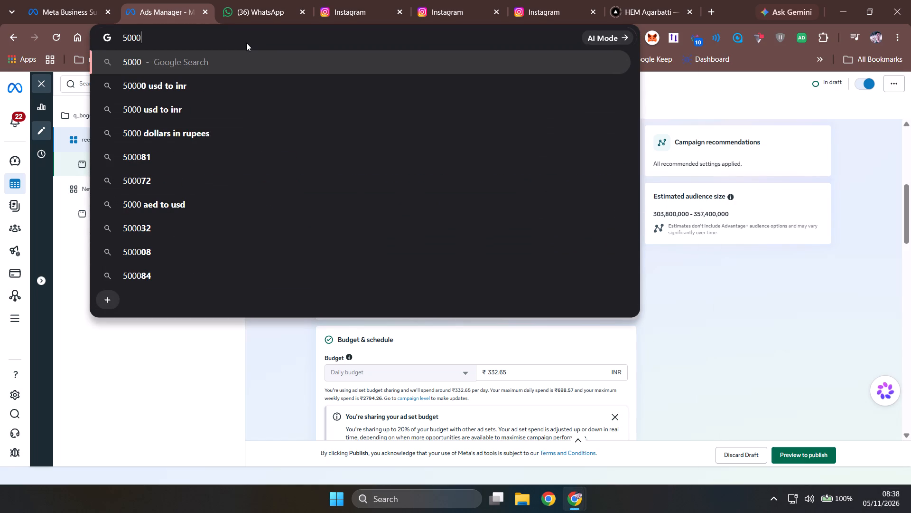
{"action": "key", "text": "minus"}
{"action": "key", "text": "4"}
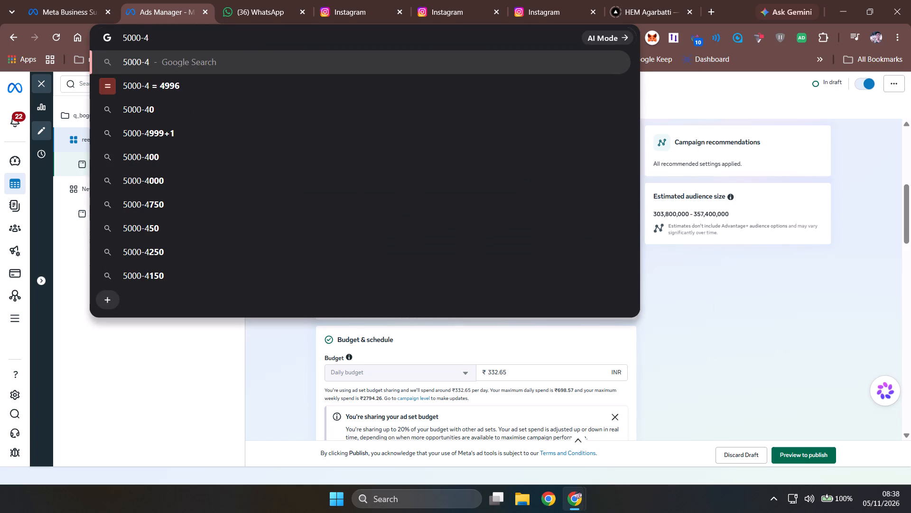
{"action": "key", "text": "0"}
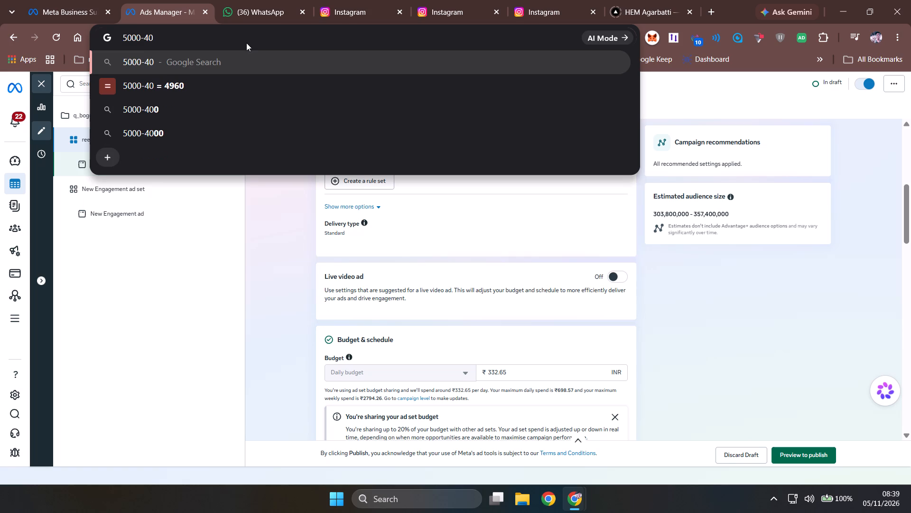
{"action": "key", "text": "shift+percent"}
{"action": "key", "text": "Down"}
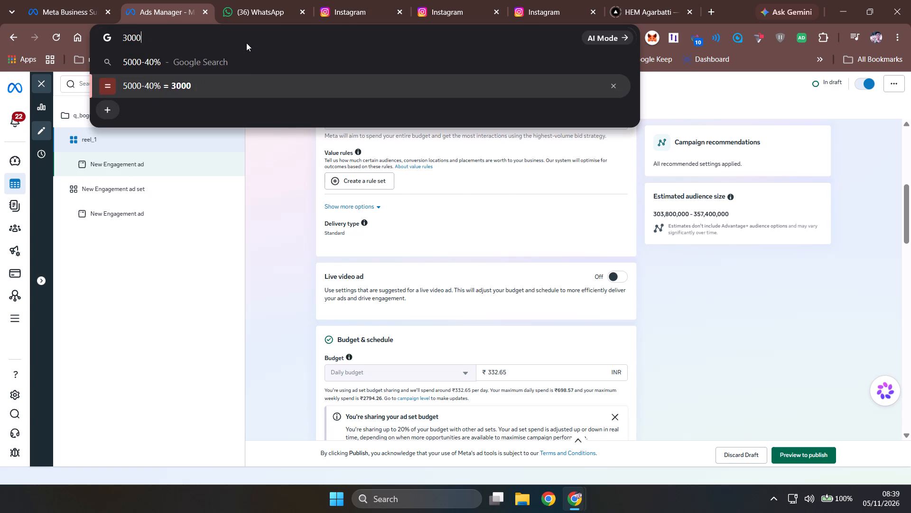
Calculate candidate daily budgets in the address bar by dividing 3000, 7000 and 2000 by 5.
{"action": "type", "text": "/5"}
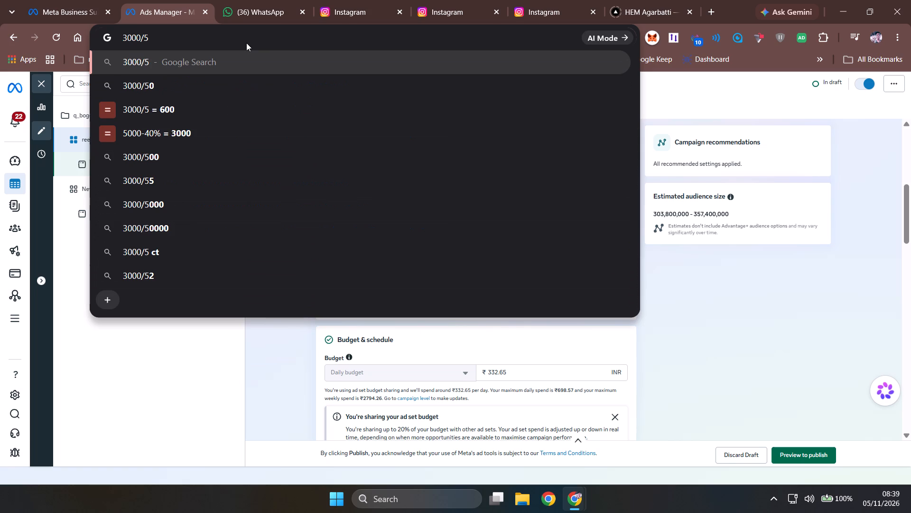
{"action": "key", "text": "Left"}
{"action": "key", "text": "Left"}
{"action": "key", "text": "Left"}
{"action": "key", "text": "Left"}
{"action": "key", "text": "Left"}
{"action": "key", "text": "BackSpace"}
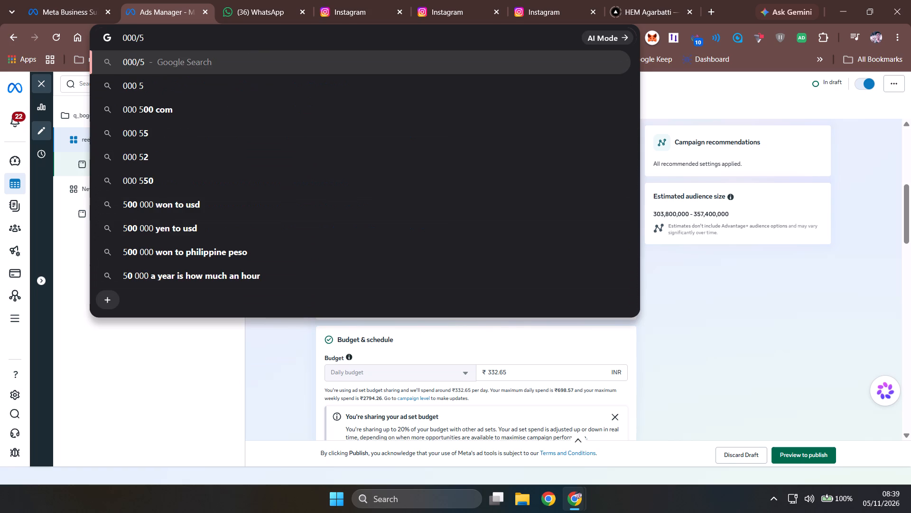
{"action": "type", "text": "700"}
{"action": "key", "text": "BackSpace"}
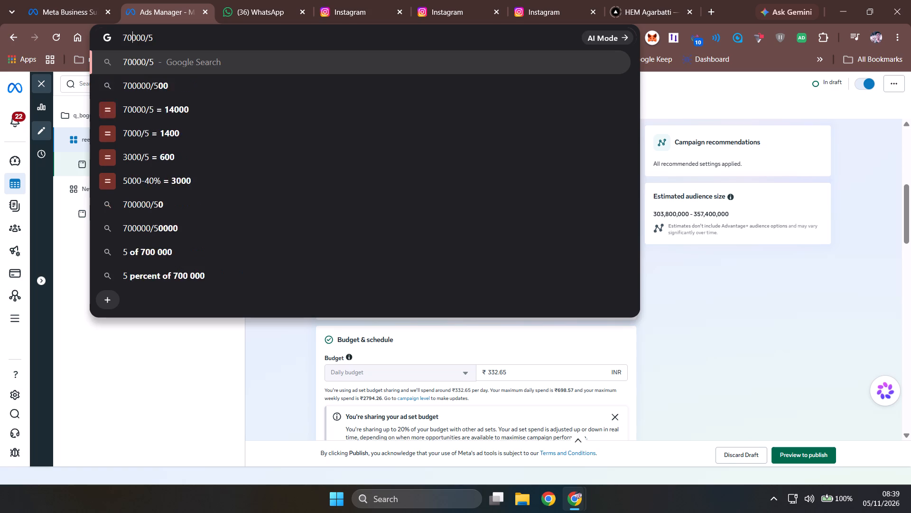
{"action": "key", "text": "BackSpace"}
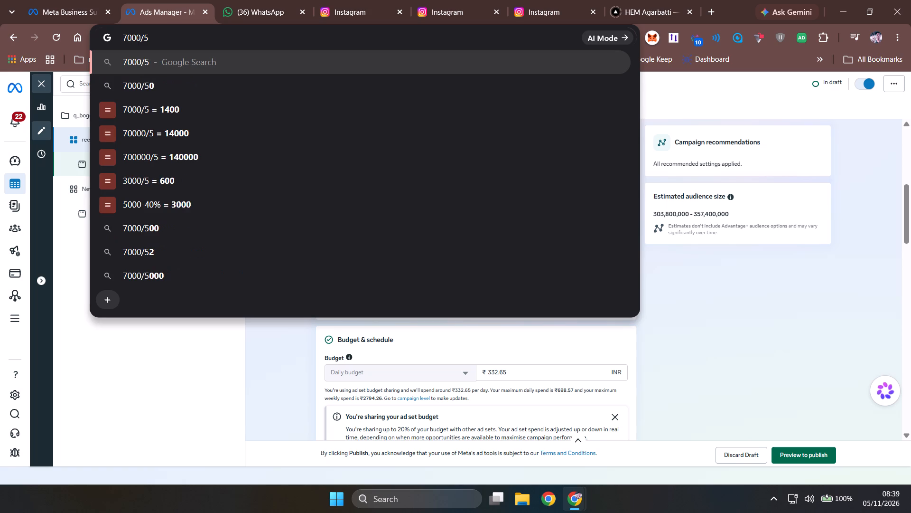
{"action": "left_click", "coordinate": [152, 40]}
{"action": "left_click_drag", "start_coordinate": [128, 37], "coordinate": [117, 37]}
{"action": "key", "text": "2"}
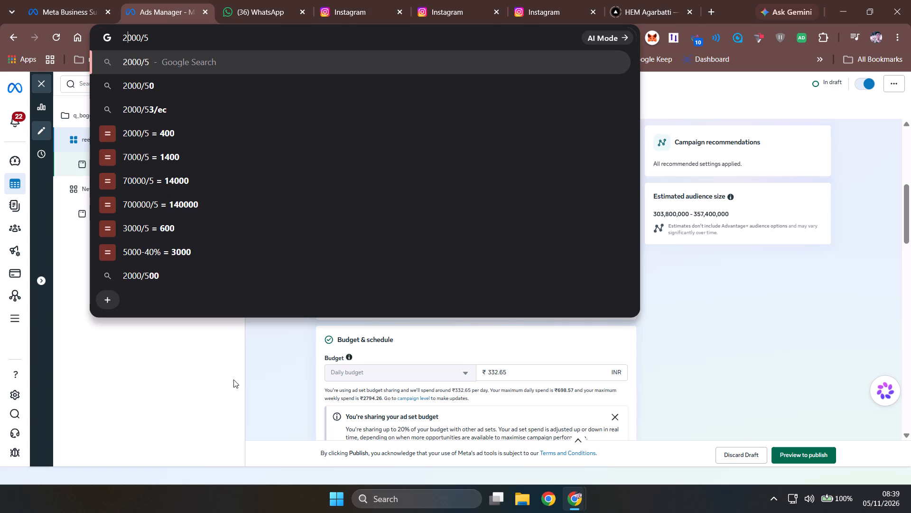
{"action": "left_click", "coordinate": [280, 370]}
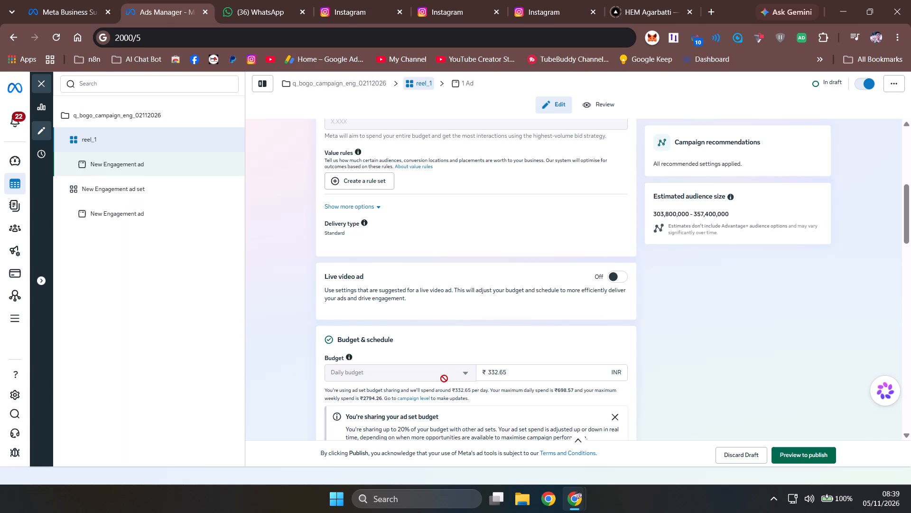
Set the reel_1 ad set's daily budget to ₹400.
{"action": "double_click", "coordinate": [491, 370]}
{"action": "type", "text": "400"}
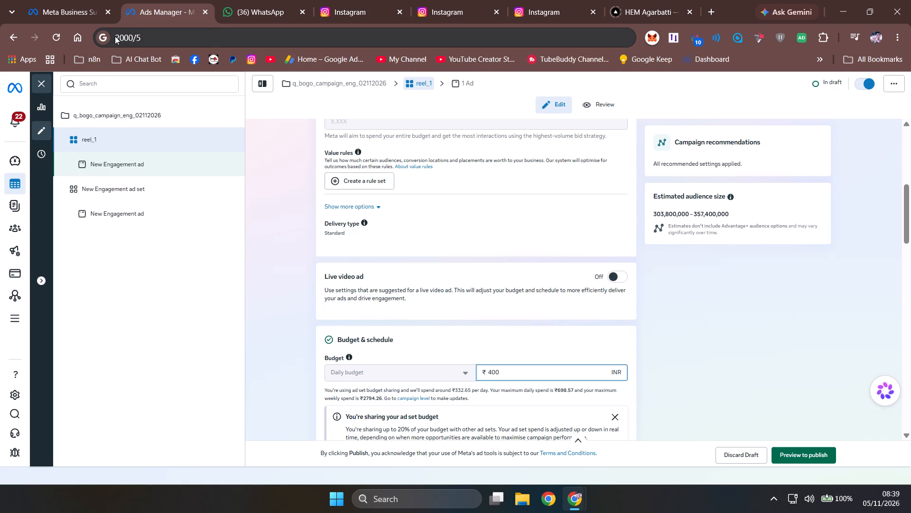
Calculate 3000/5 in the address bar.
{"action": "left_click_drag", "start_coordinate": [120, 36], "coordinate": [115, 36]}
{"action": "key", "text": "3"}
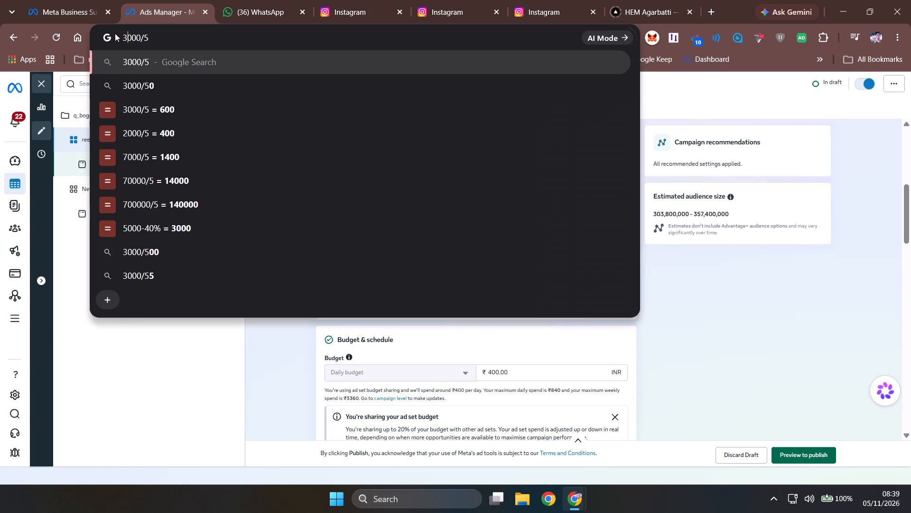
Review the reel_1 ad set's remaining settings, from budget and audience through placements and brand safety.
{"action": "left_click", "coordinate": [254, 363]}
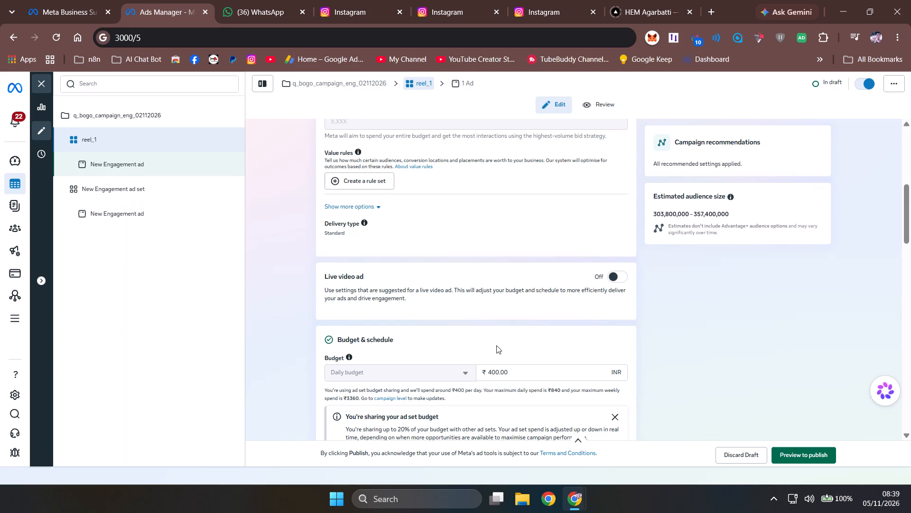
{"action": "scroll", "coordinate": [498, 346], "scroll_direction": "down", "scroll_amount": 1}
{"action": "scroll", "coordinate": [521, 276], "scroll_direction": "down", "scroll_amount": 9}
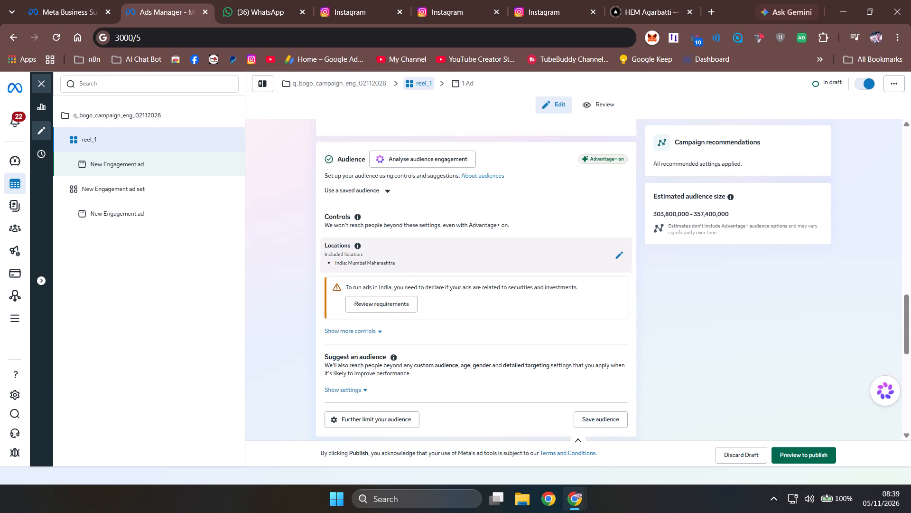
{"action": "scroll", "coordinate": [398, 286], "scroll_direction": "down", "scroll_amount": 12}
{"action": "scroll", "coordinate": [409, 299], "scroll_direction": "up", "scroll_amount": 2}
{"action": "scroll", "coordinate": [409, 299], "scroll_direction": "down", "scroll_amount": 6}
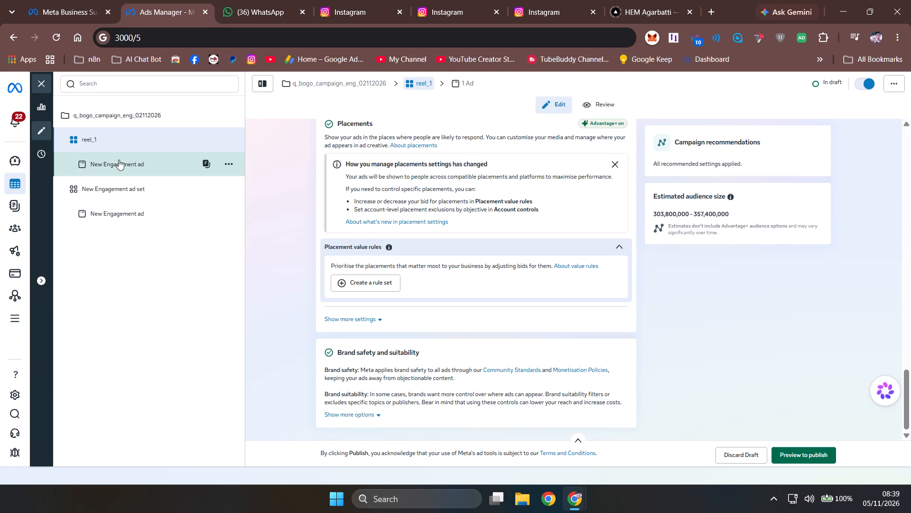
Check which partner content posts can replace the current post in reel_1's engagement ad, leaving the selection as it is.
{"action": "left_click", "coordinate": [87, 161]}
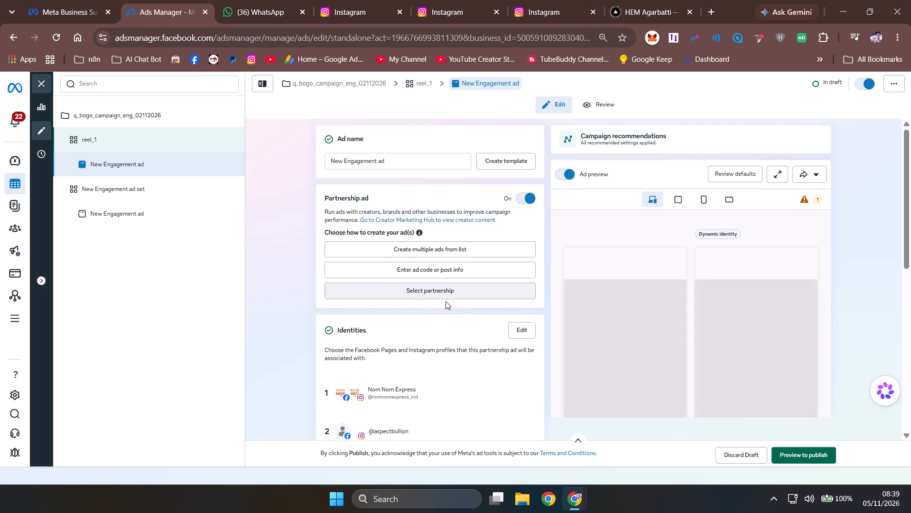
{"action": "scroll", "coordinate": [446, 302], "scroll_direction": "down", "scroll_amount": 4}
{"action": "scroll", "coordinate": [435, 361], "scroll_direction": "down", "scroll_amount": 1}
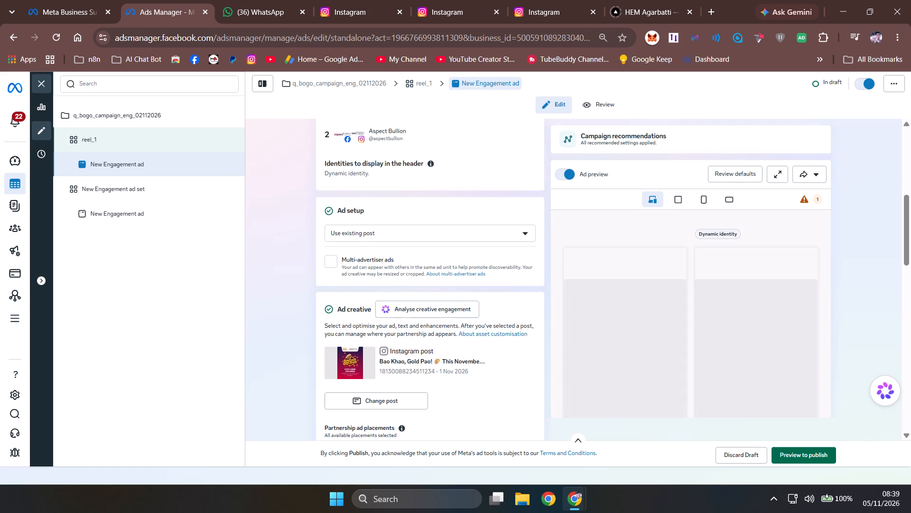
{"action": "left_click", "coordinate": [369, 402]}
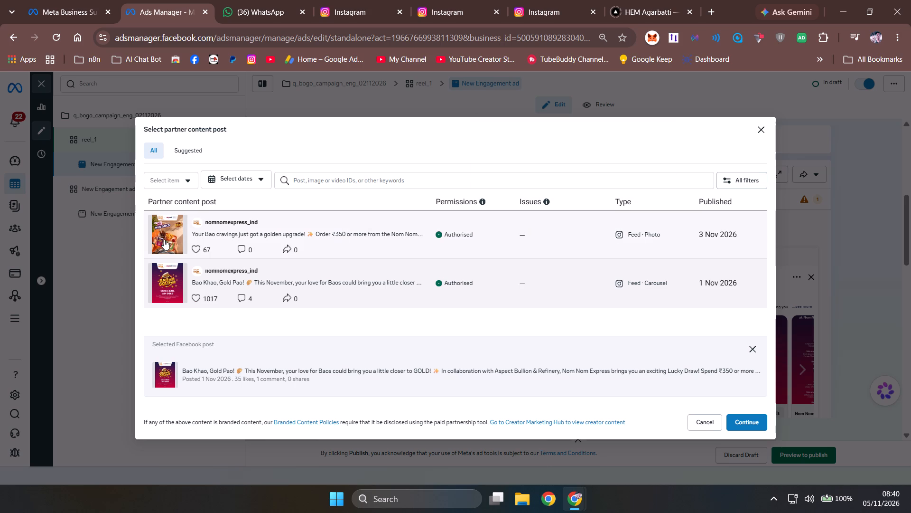
{"action": "left_click", "coordinate": [764, 129]}
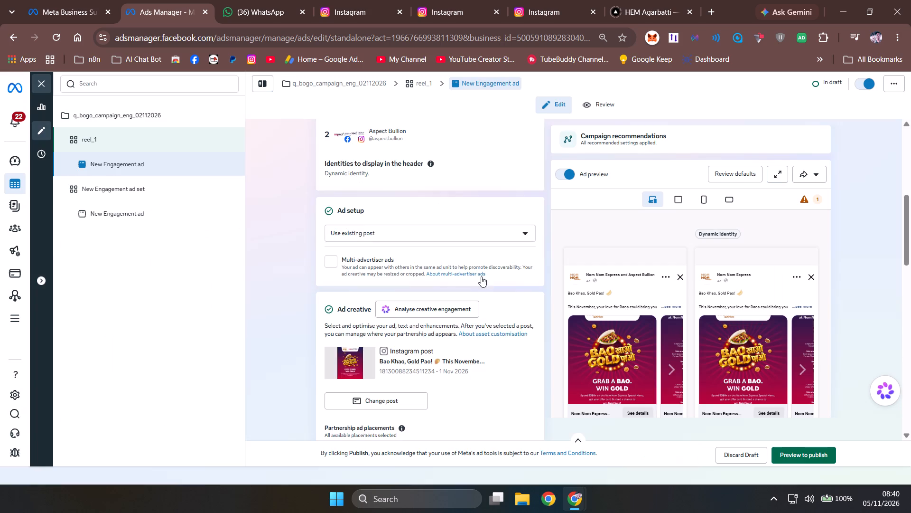
Remove Aspect Bullion as the second identity of the reel_1 partnership ad.
{"action": "scroll", "coordinate": [481, 277], "scroll_direction": "up", "scroll_amount": 5}
{"action": "scroll", "coordinate": [474, 277], "scroll_direction": "down", "scroll_amount": 3}
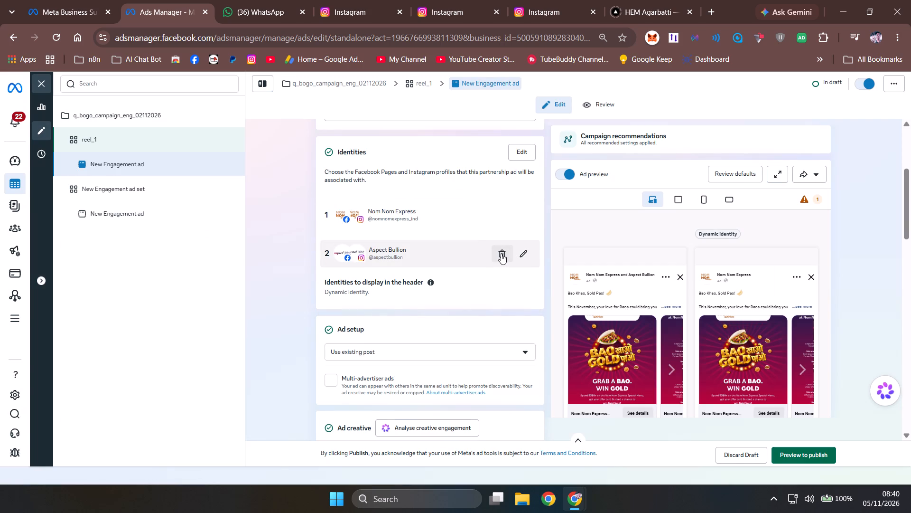
{"action": "left_click", "coordinate": [501, 254]}
{"action": "scroll", "coordinate": [469, 340], "scroll_direction": "down", "scroll_amount": 2}
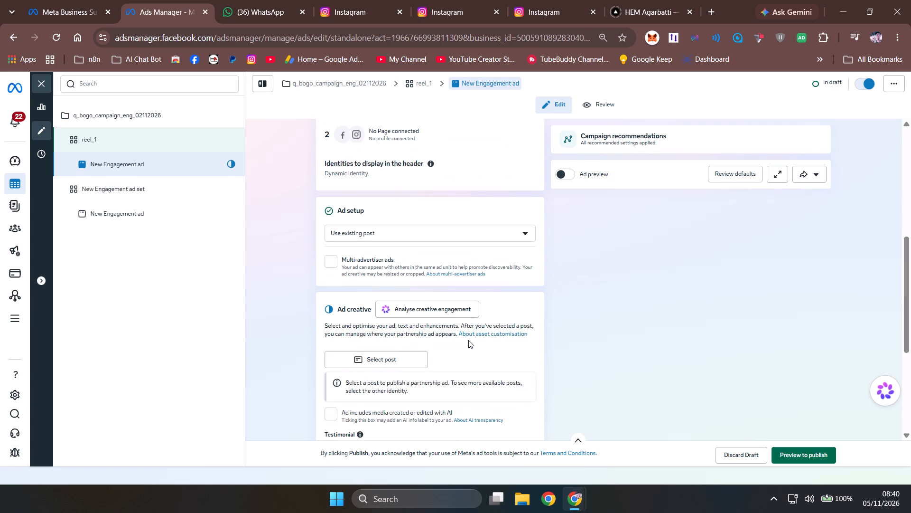
{"action": "left_click", "coordinate": [409, 236]}
{"action": "left_click", "coordinate": [382, 275]}
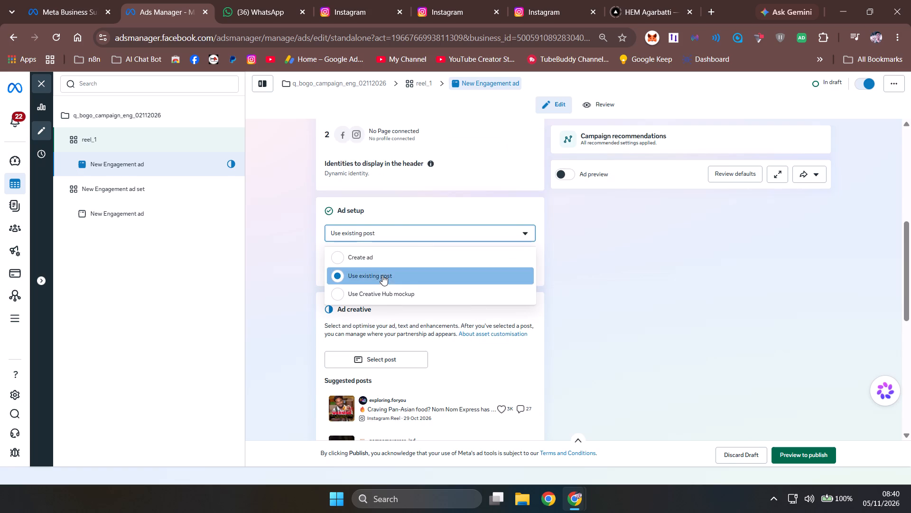
{"action": "left_click", "coordinate": [373, 366]}
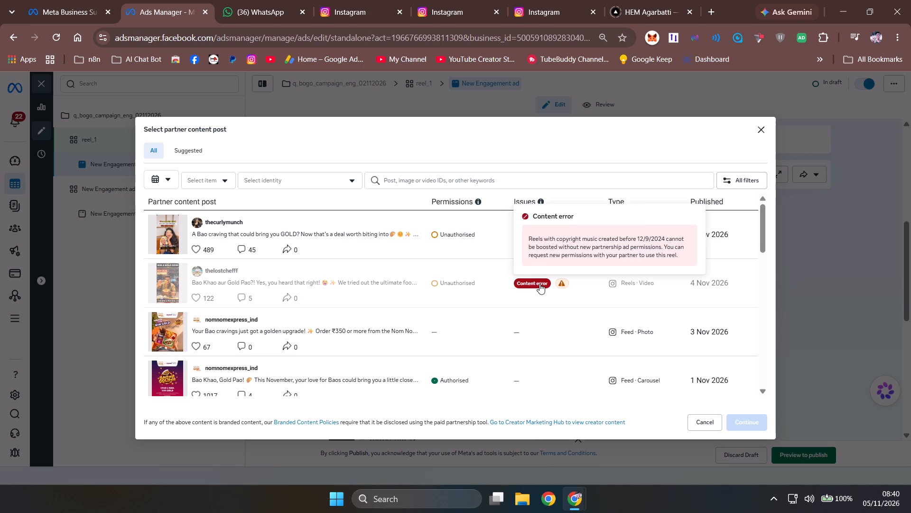
{"action": "triple_click", "coordinate": [558, 250]}
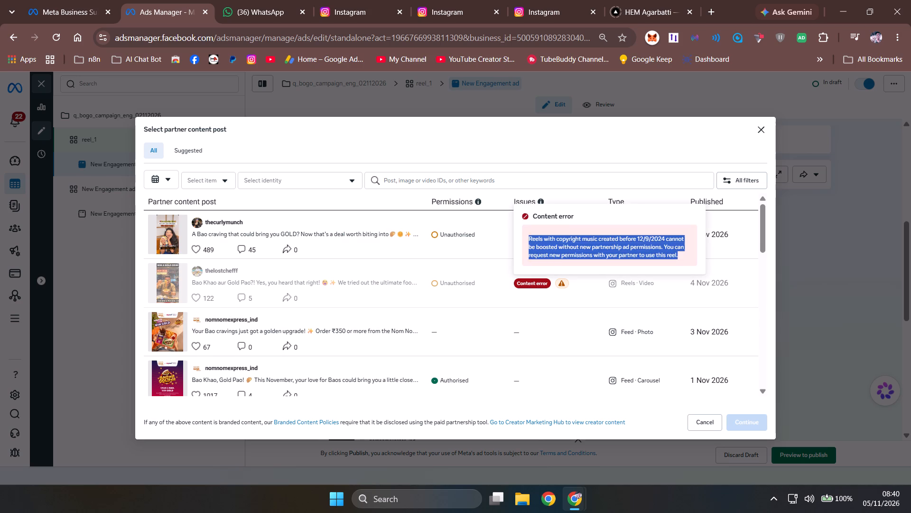
{"action": "left_click", "coordinate": [558, 250]}
{"action": "left_click", "coordinate": [575, 251]}
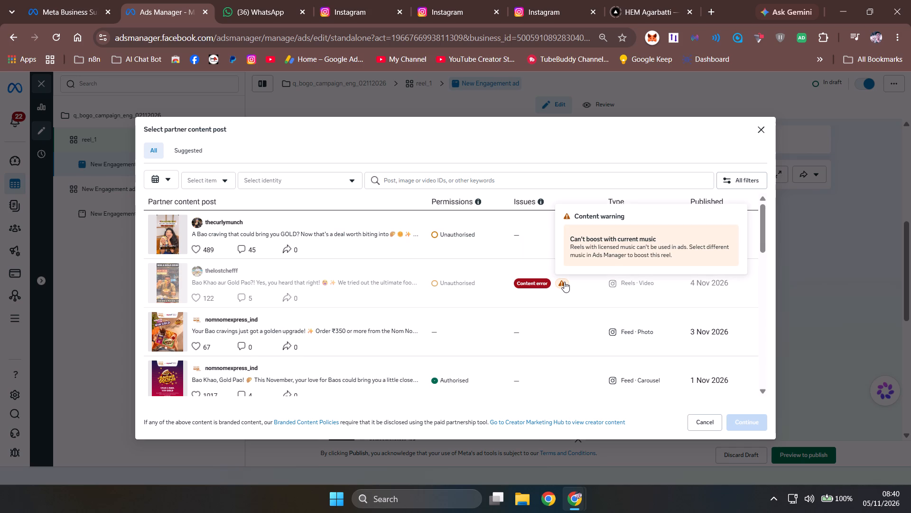
{"action": "left_click", "coordinate": [322, 222]}
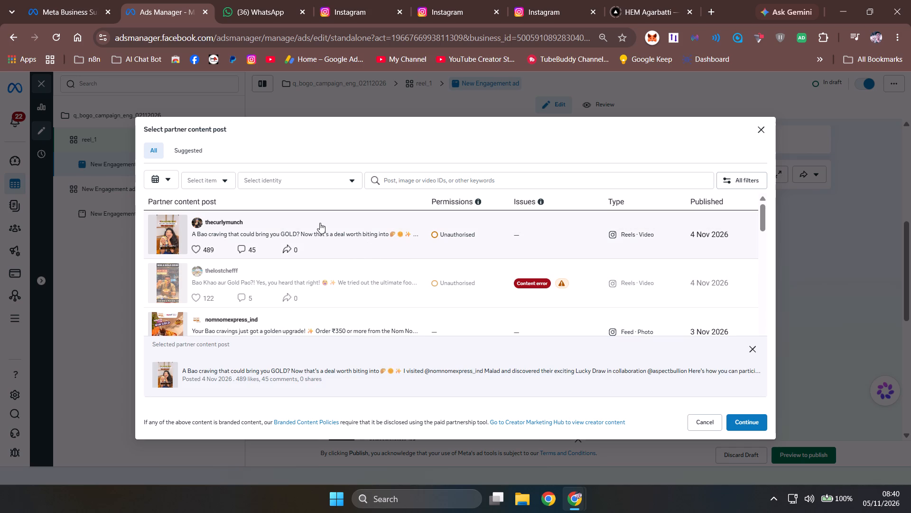
{"action": "left_click", "coordinate": [751, 419]}
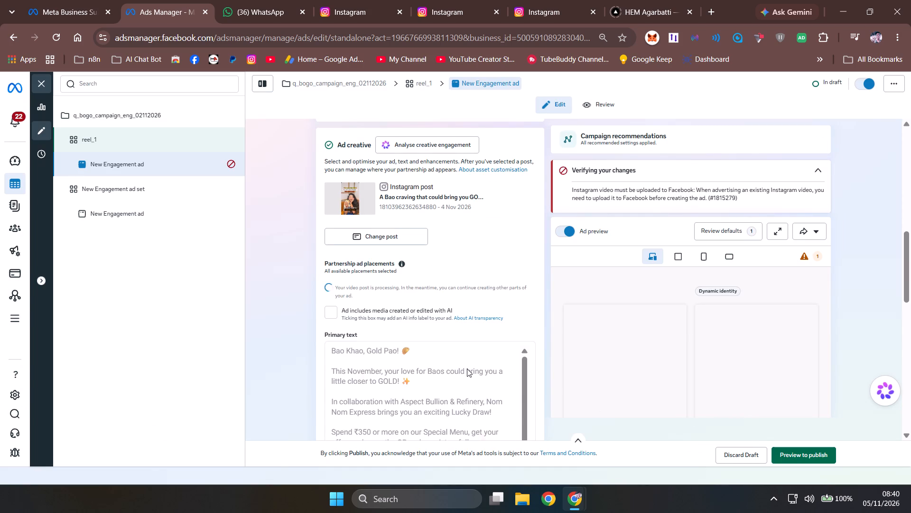
Review the reel_1 ad's verification notice, identities, primary text, call to action, website URL and creative enhancements.
{"action": "scroll", "coordinate": [463, 369], "scroll_direction": "down", "scroll_amount": 5}
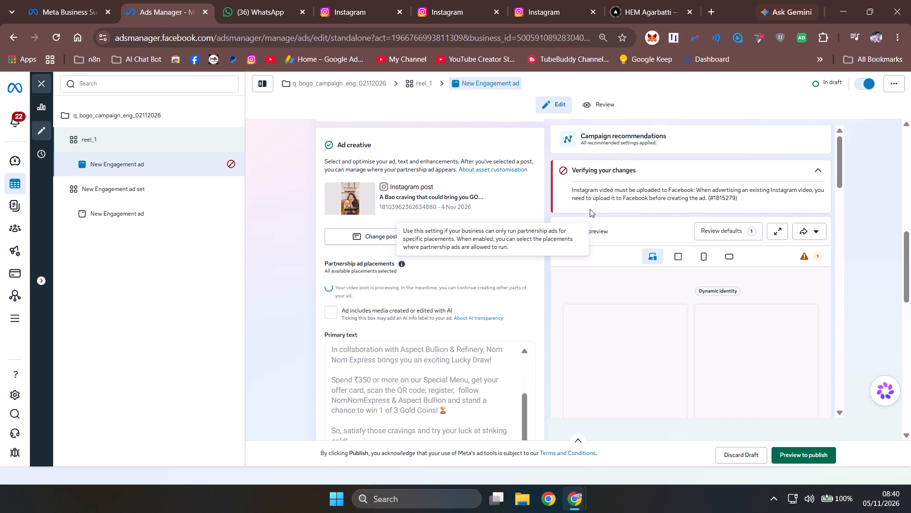
{"action": "scroll", "coordinate": [448, 359], "scroll_direction": "down", "scroll_amount": 5}
{"action": "scroll", "coordinate": [448, 360], "scroll_direction": "up", "scroll_amount": 10}
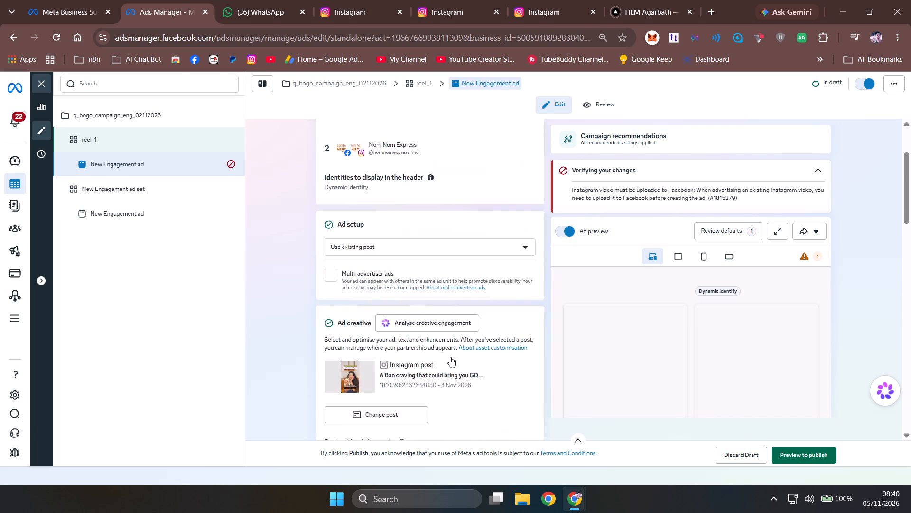
{"action": "scroll", "coordinate": [450, 357], "scroll_direction": "up", "scroll_amount": 3}
{"action": "scroll", "coordinate": [450, 357], "scroll_direction": "down", "scroll_amount": 1}
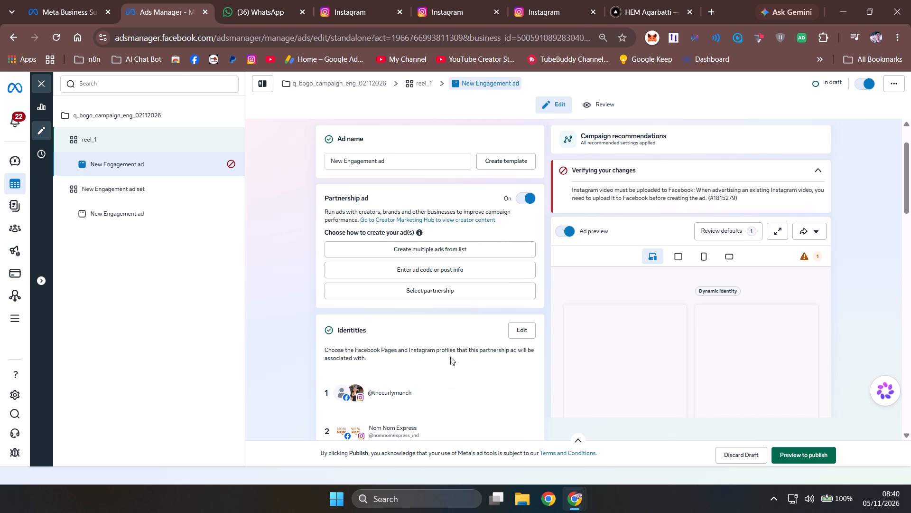
{"action": "scroll", "coordinate": [457, 328], "scroll_direction": "down", "scroll_amount": 6}
{"action": "scroll", "coordinate": [374, 380], "scroll_direction": "down", "scroll_amount": 2}
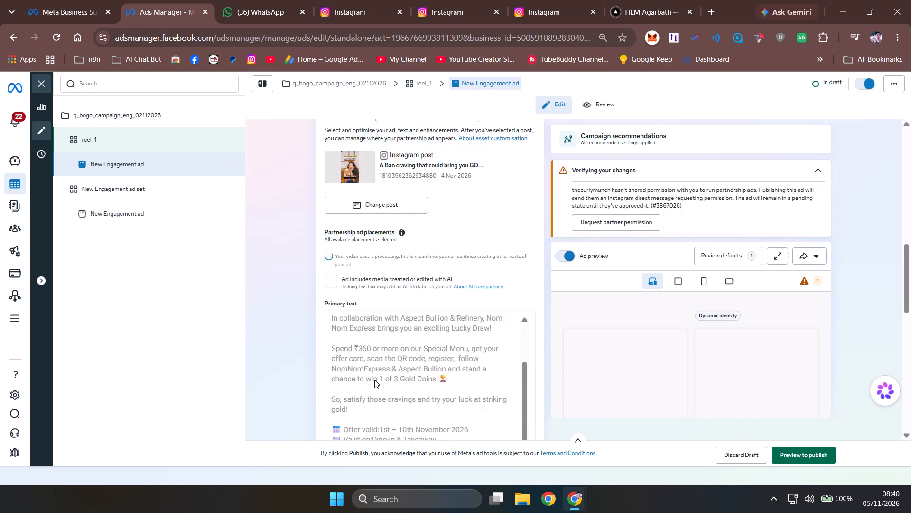
{"action": "scroll", "coordinate": [374, 380], "scroll_direction": "down", "scroll_amount": 8}
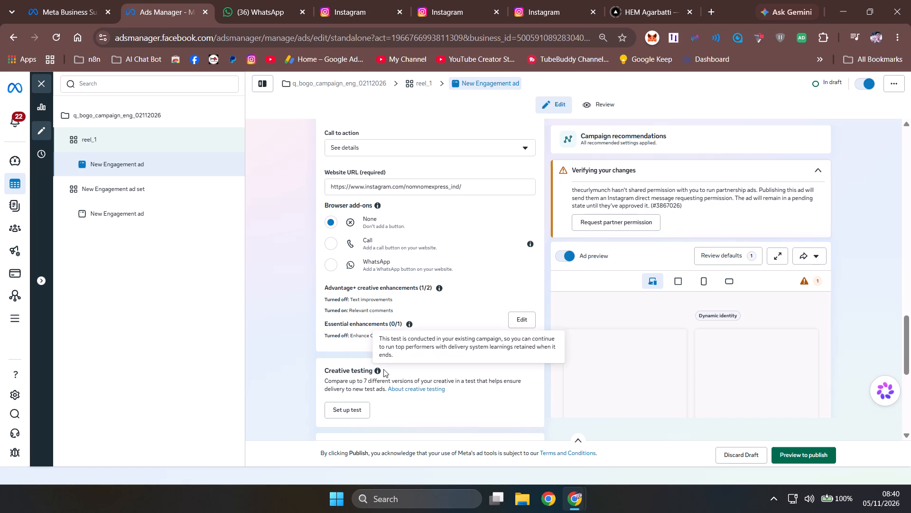
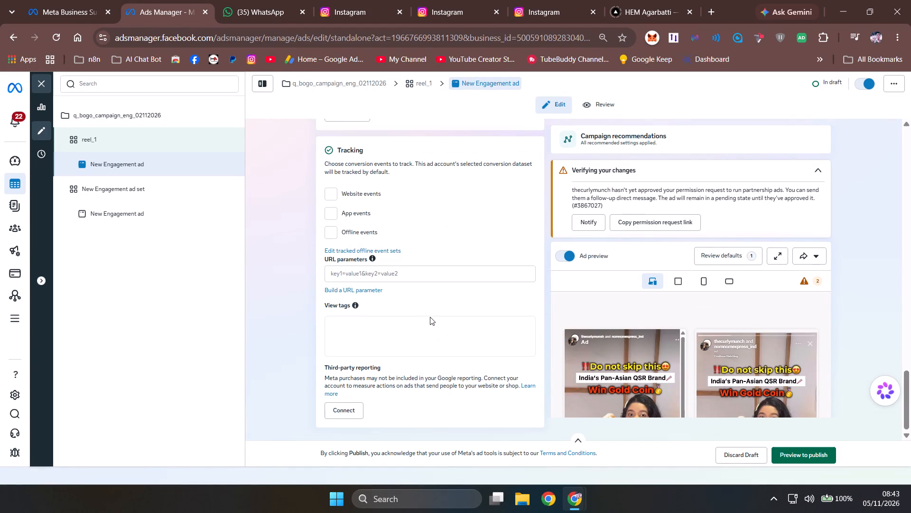
Preview the setup of the reel_1 ad set and its New Engagement ad, and publish them.
{"action": "scroll", "coordinate": [781, 359], "scroll_direction": "down", "scroll_amount": 4}
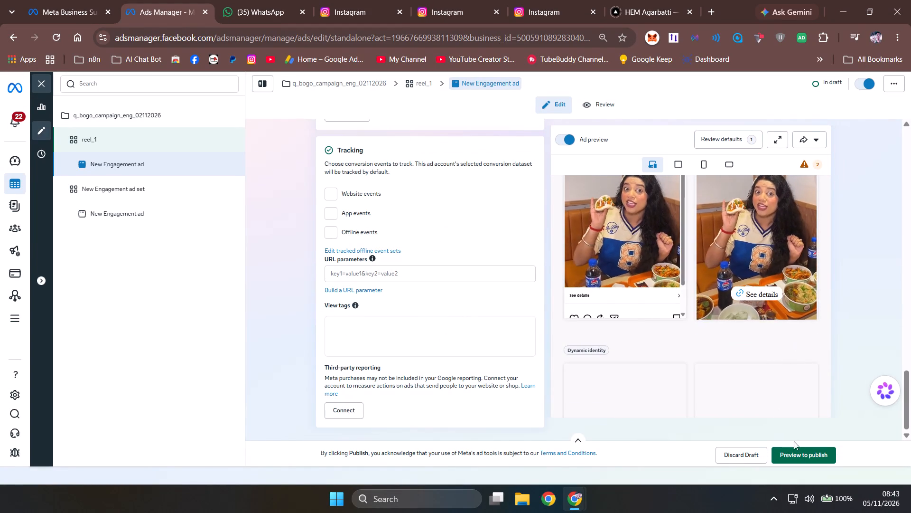
{"action": "left_click", "coordinate": [803, 448]}
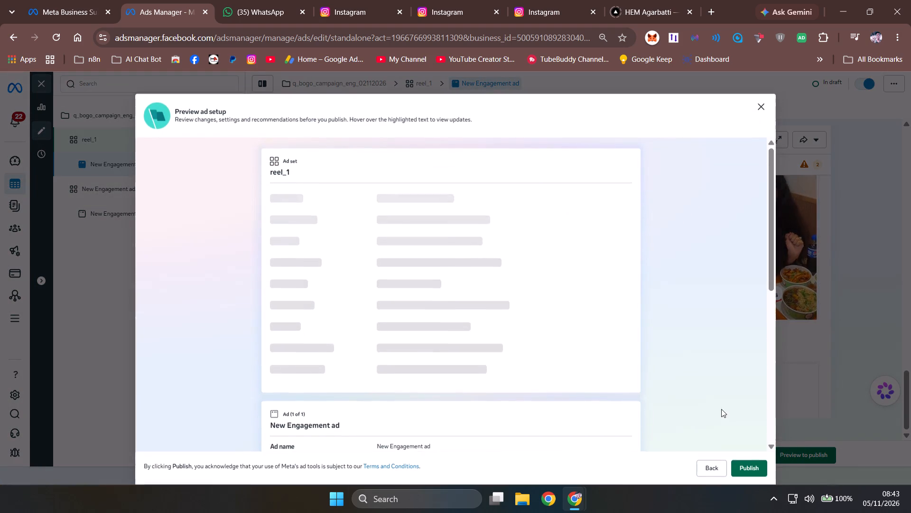
{"action": "left_click", "coordinate": [750, 465]}
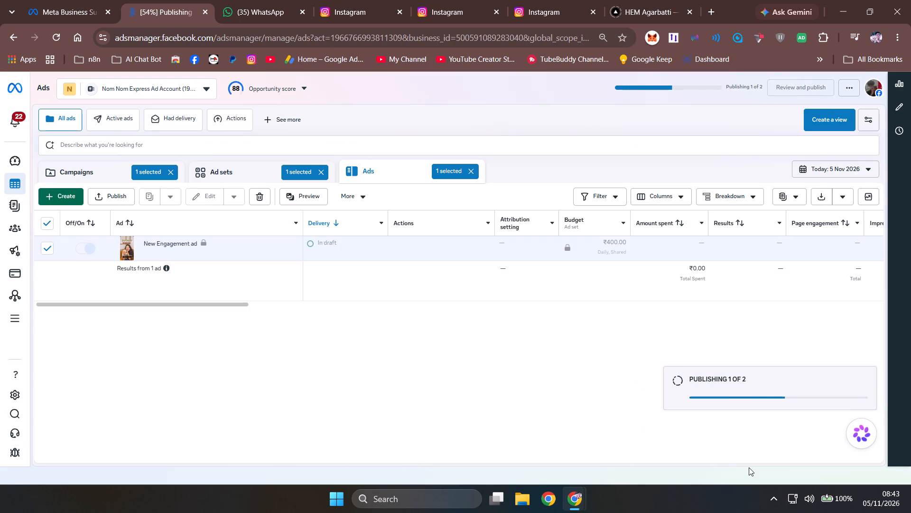
Set the daily budget of the reel_1 ad set in q_bogo_campaign_eng_02112026 to ₹600 and publish the change.
{"action": "left_click", "coordinate": [106, 177]}
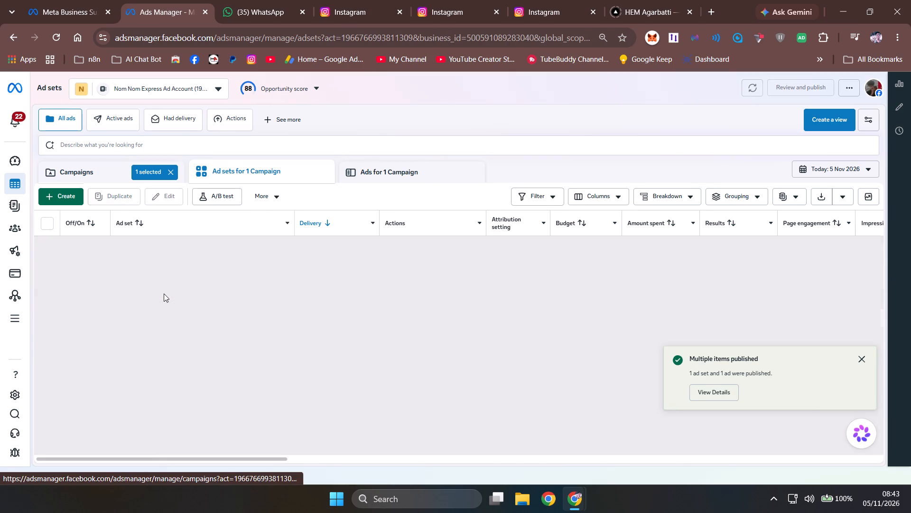
{"action": "left_click", "coordinate": [105, 171]}
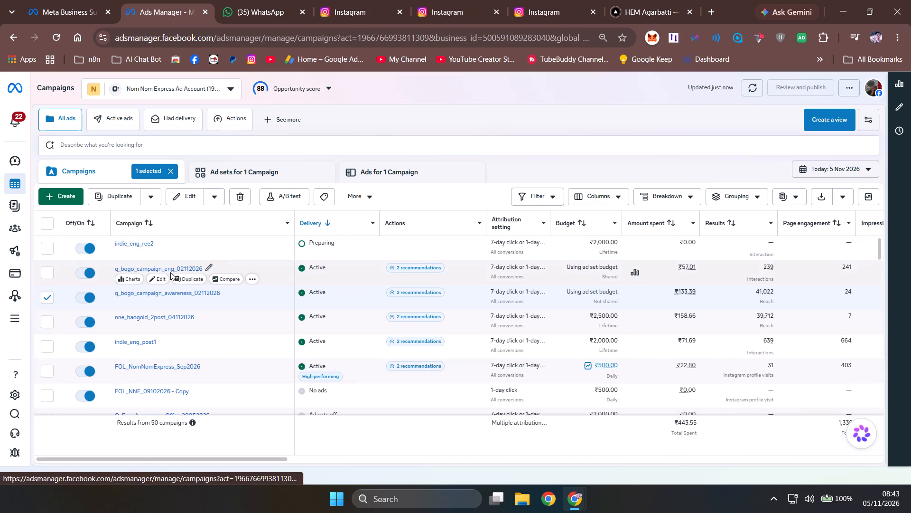
{"action": "left_click", "coordinate": [165, 267]}
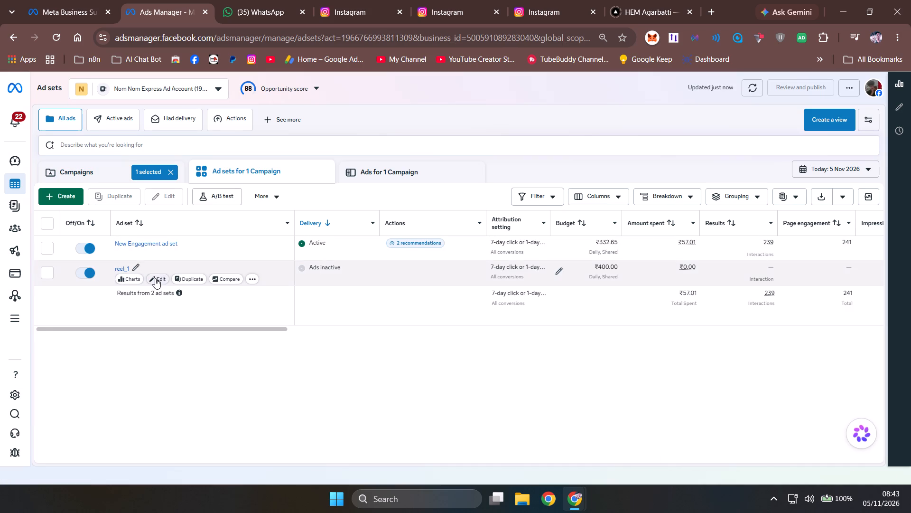
{"action": "left_click", "coordinate": [563, 269]}
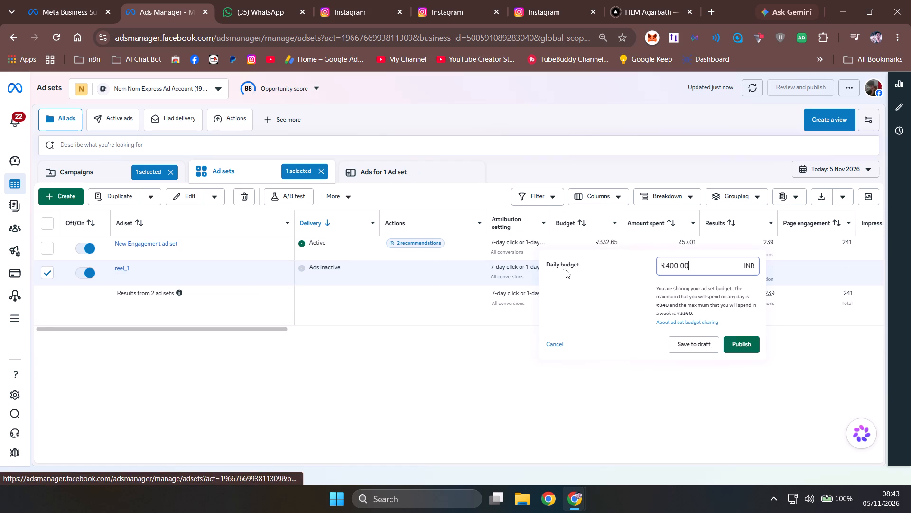
{"action": "left_click", "coordinate": [669, 267]}
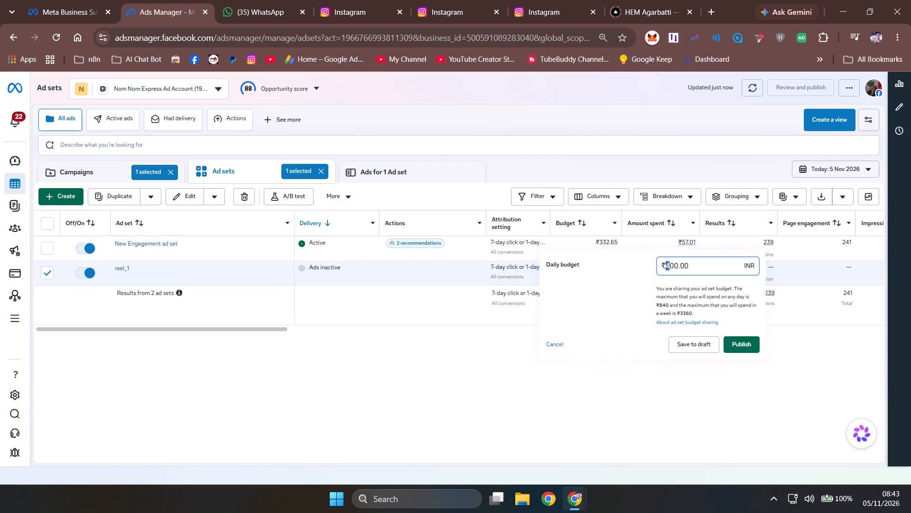
{"action": "key", "text": "6"}
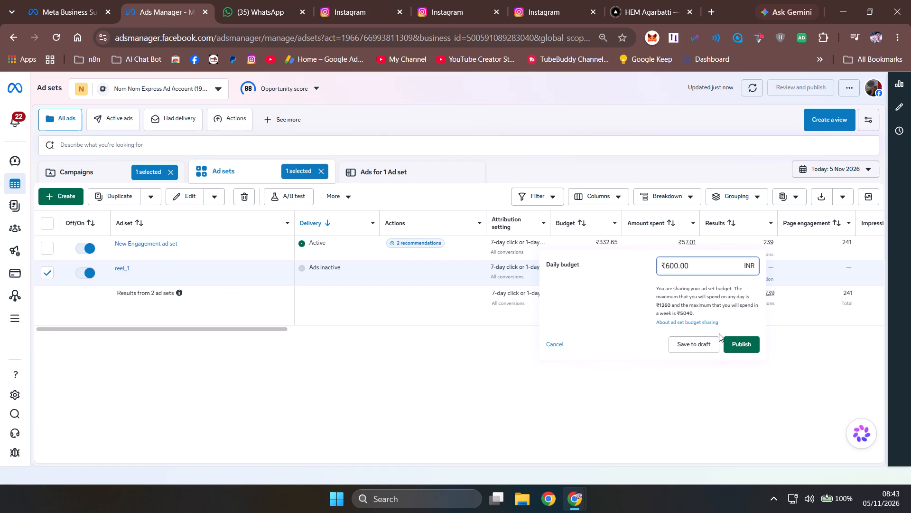
{"action": "left_click", "coordinate": [741, 342]}
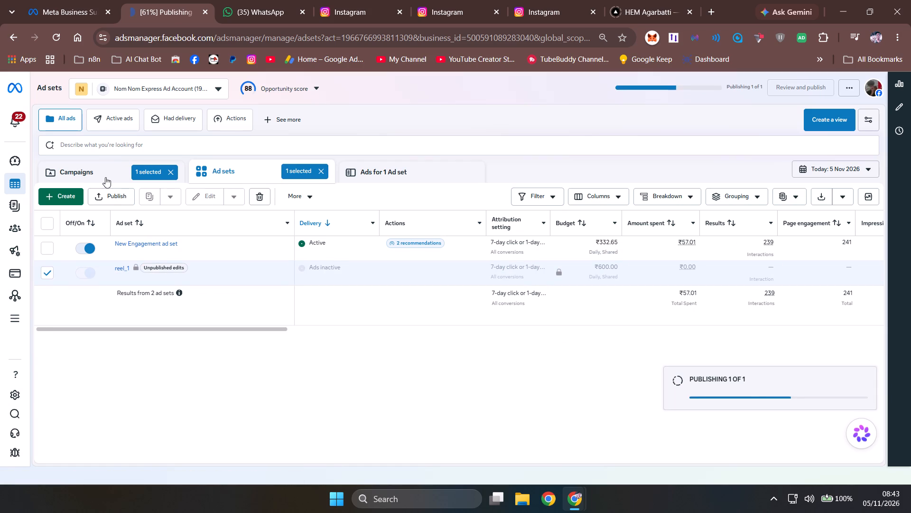
Duplicate the New Awareness ad set of q_bogo_campaign_awareness_02112026 without the budget-increase and reel-music recommendations.
{"action": "left_click", "coordinate": [104, 177]}
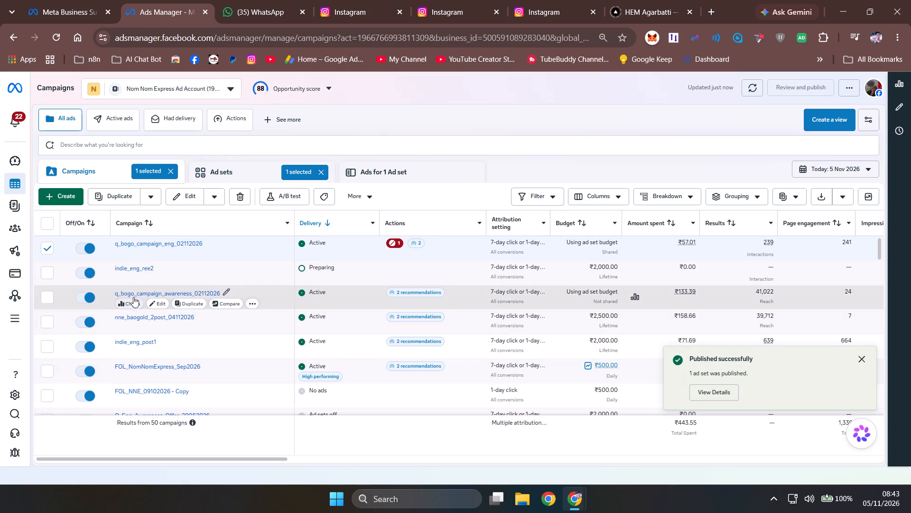
{"action": "left_click", "coordinate": [141, 294]}
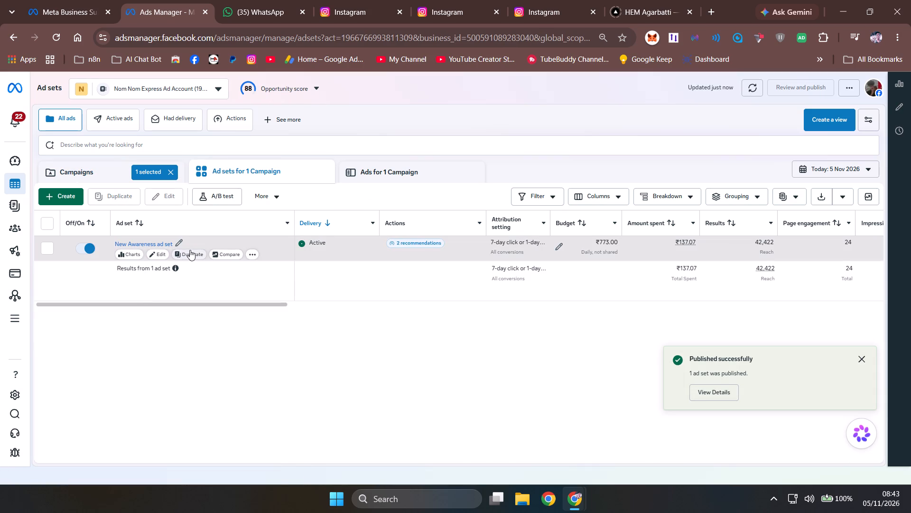
{"action": "left_click", "coordinate": [189, 256]}
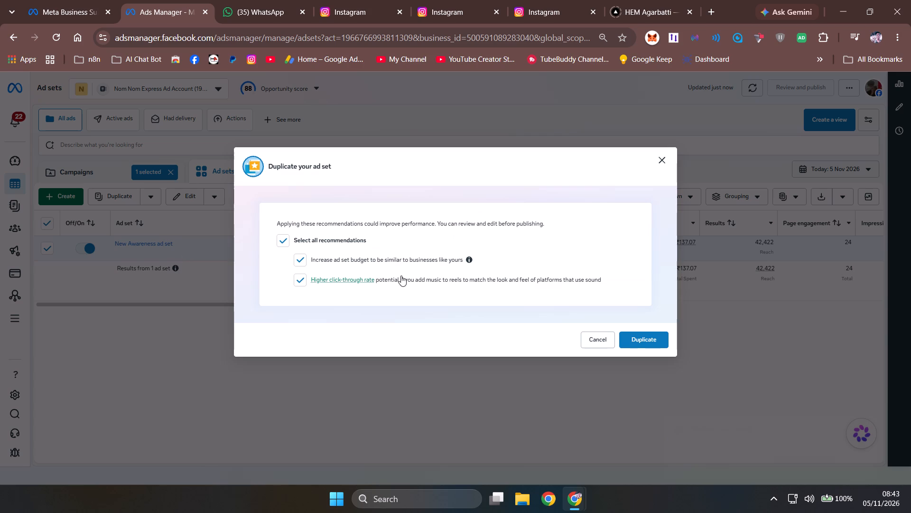
{"action": "left_click", "coordinate": [295, 256]}
{"action": "left_click", "coordinate": [300, 280]}
{"action": "left_click", "coordinate": [293, 281]}
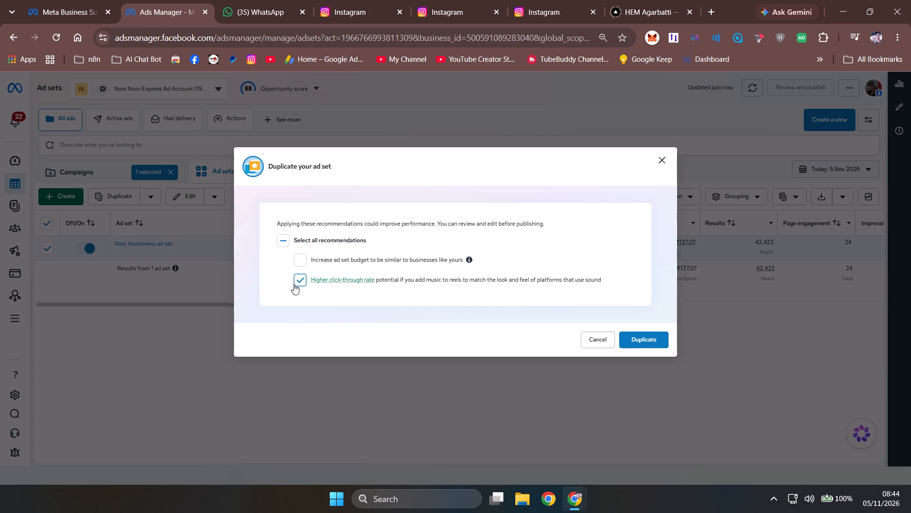
{"action": "left_click", "coordinate": [294, 284]}
{"action": "left_click", "coordinate": [657, 336]}
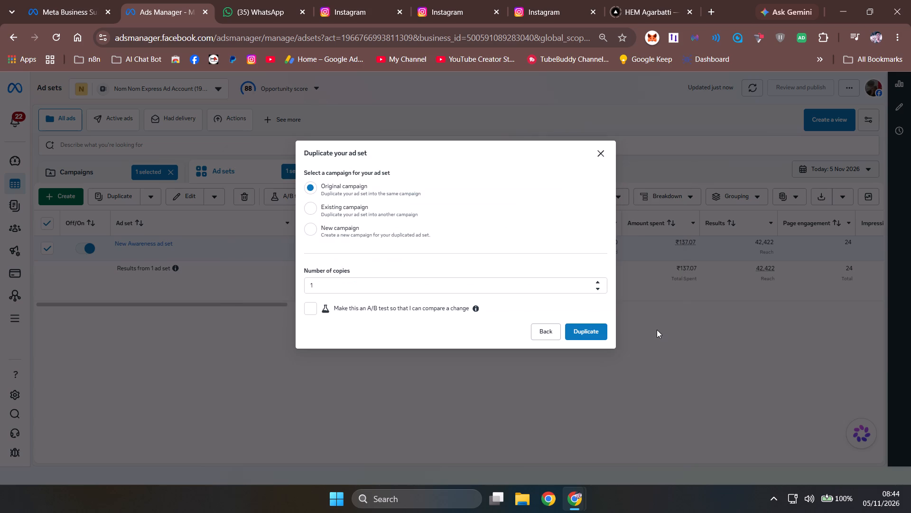
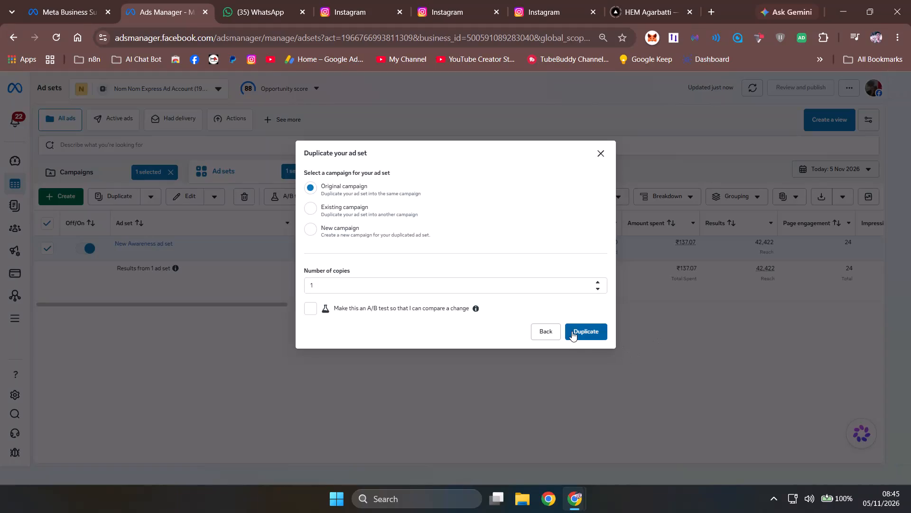
Make one copy of the New Awareness ad set in its original campaign and name the copy reel_1.
{"action": "left_click", "coordinate": [571, 330]}
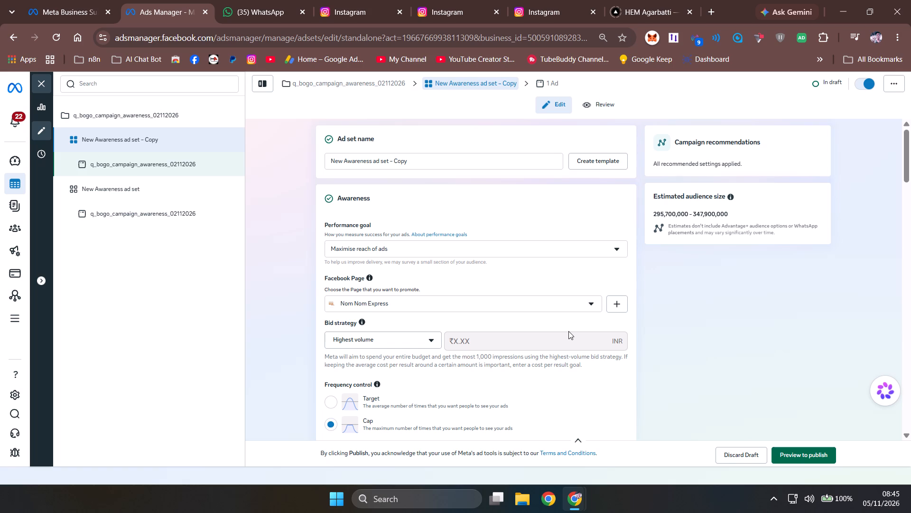
{"action": "triple_click", "coordinate": [359, 163]}
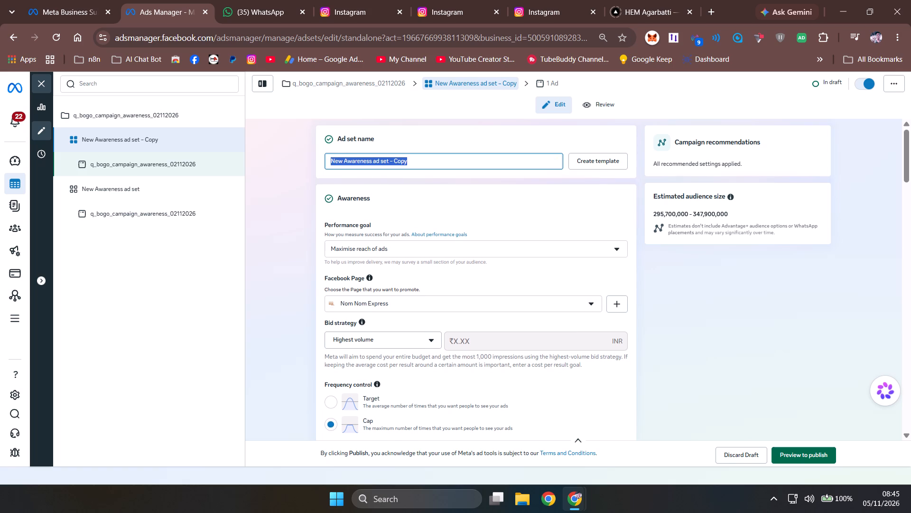
{"action": "key", "text": "r"}
{"action": "type", "text": "eel"}
{"action": "type", "text": "_1"}
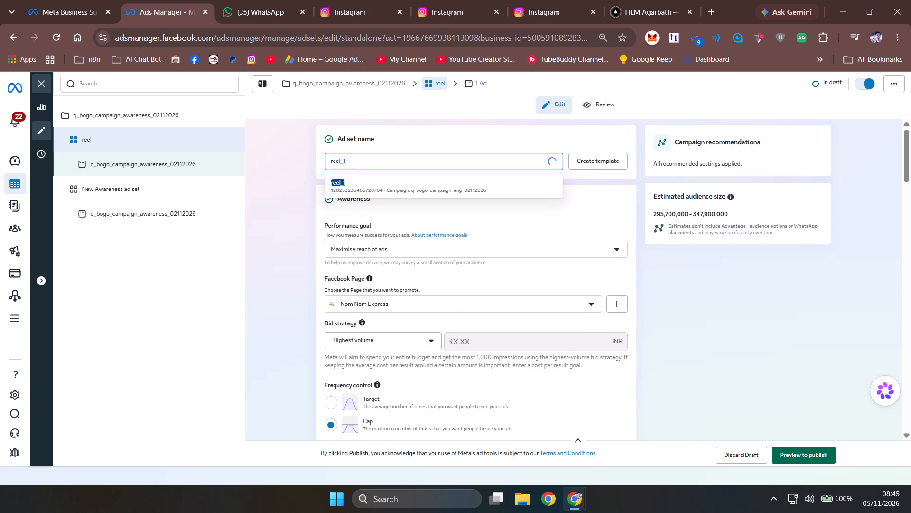
{"action": "left_click", "coordinate": [324, 212]}
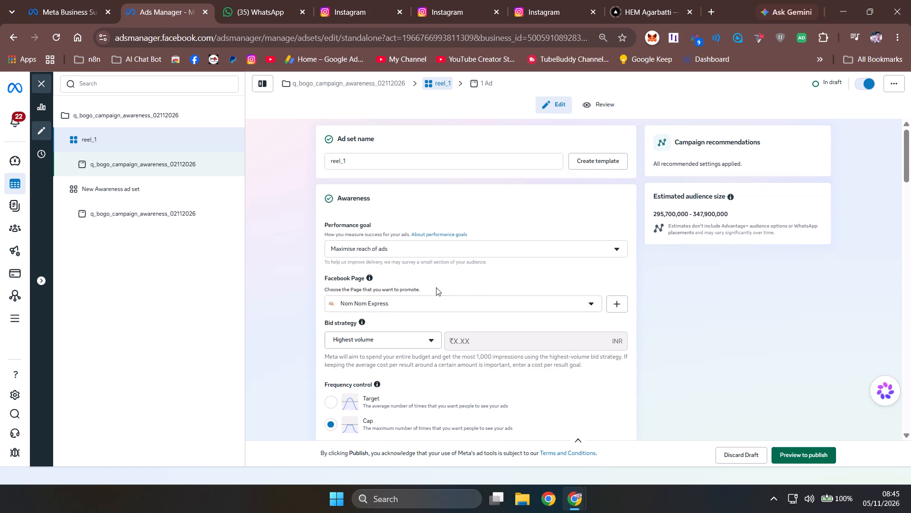
Set the awareness reel_1 ad set's daily budget to ₹600 and its end date to 9 November 2026.
{"action": "scroll", "coordinate": [499, 306], "scroll_direction": "down", "scroll_amount": 9}
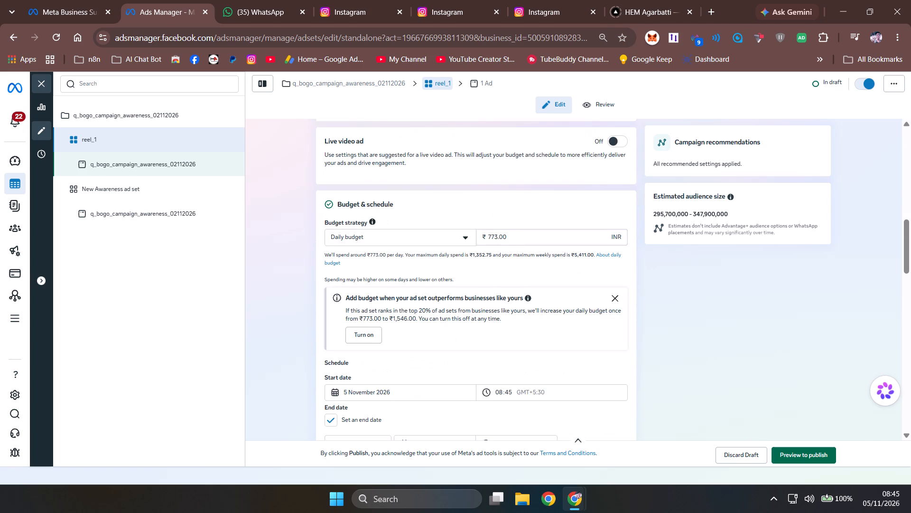
{"action": "double_click", "coordinate": [499, 239]}
{"action": "type", "text": "600"}
{"action": "left_click", "coordinate": [430, 270]}
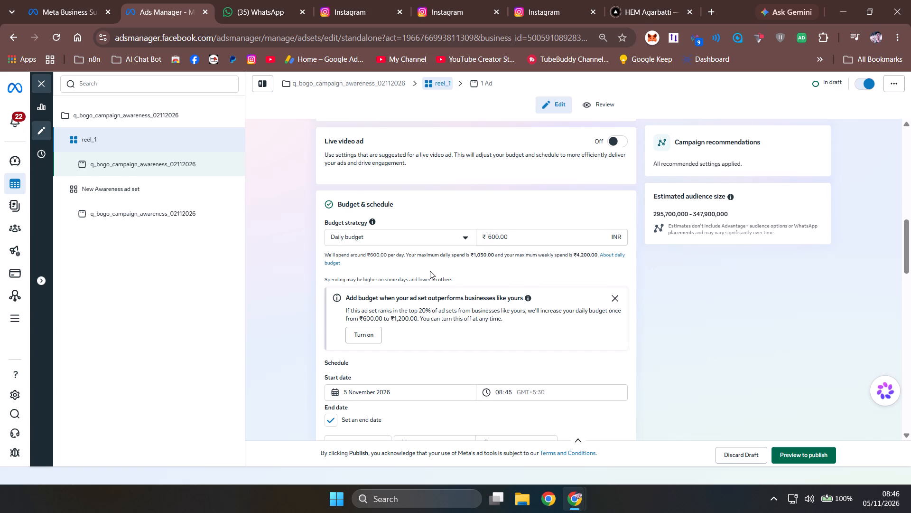
{"action": "scroll", "coordinate": [447, 304], "scroll_direction": "down", "scroll_amount": 1}
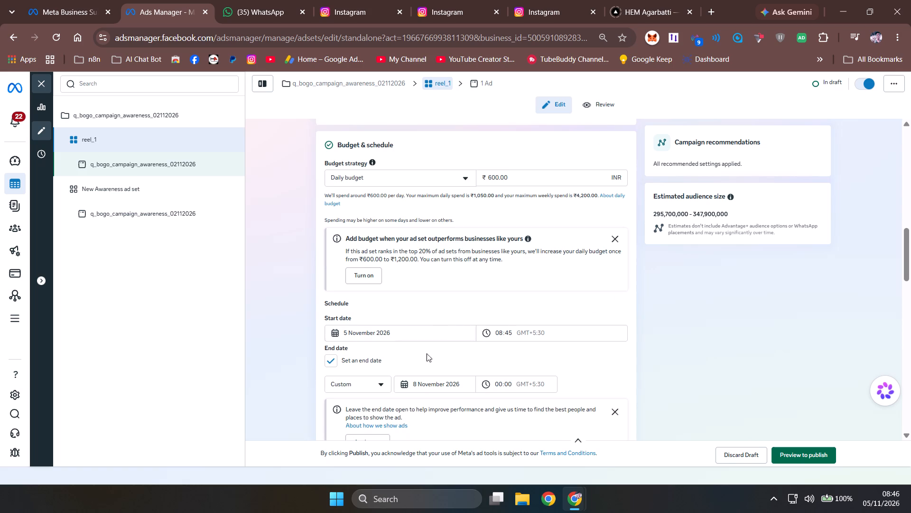
{"action": "left_click", "coordinate": [431, 386]}
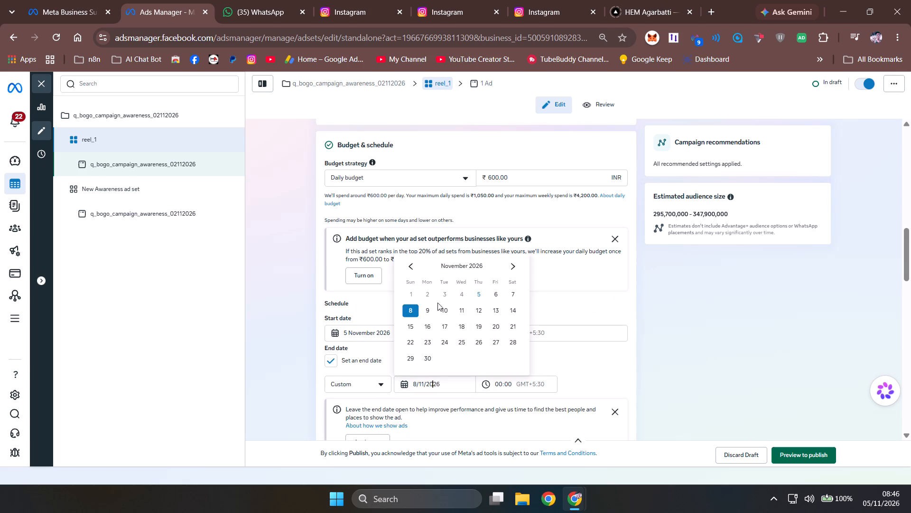
{"action": "left_click", "coordinate": [428, 311]}
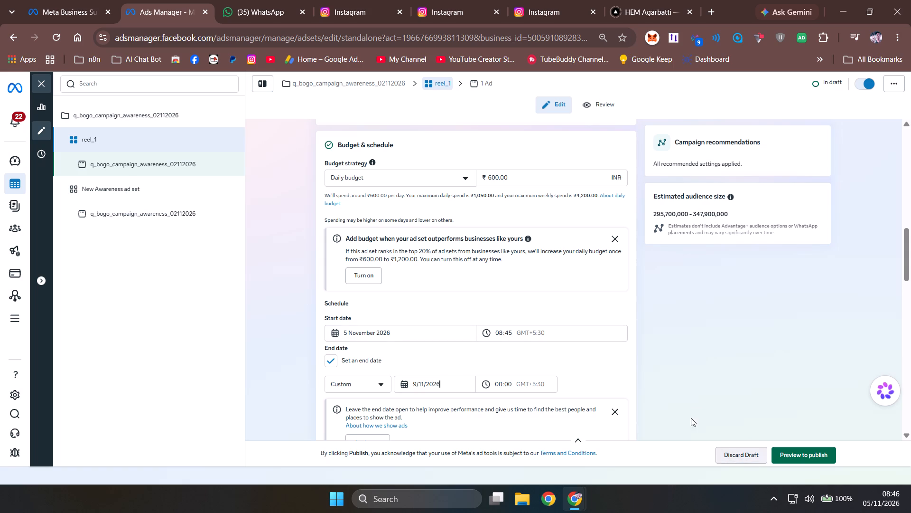
Rename the ad in the awareness reel_1 ad set as q_bogo_campaign_awareness_reel1_05112026.
{"action": "left_click", "coordinate": [149, 170]}
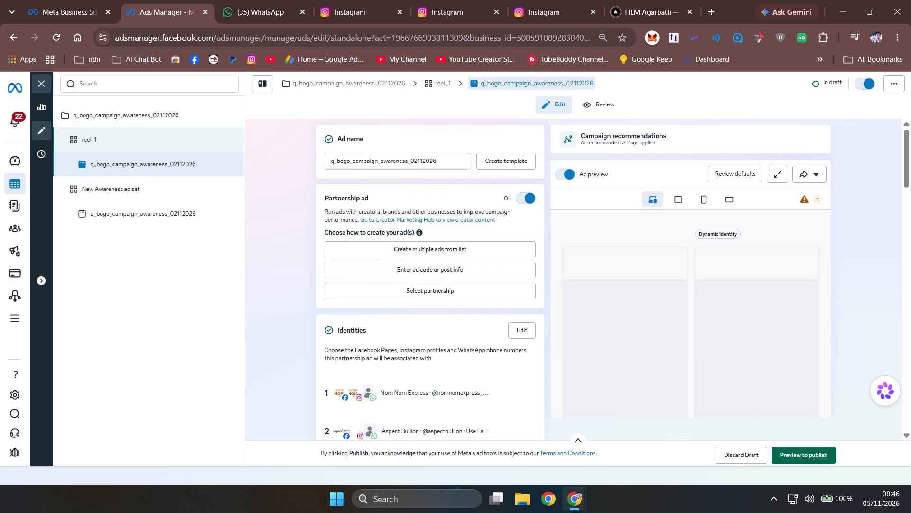
{"action": "left_click_drag", "start_coordinate": [410, 162], "coordinate": [438, 165]}
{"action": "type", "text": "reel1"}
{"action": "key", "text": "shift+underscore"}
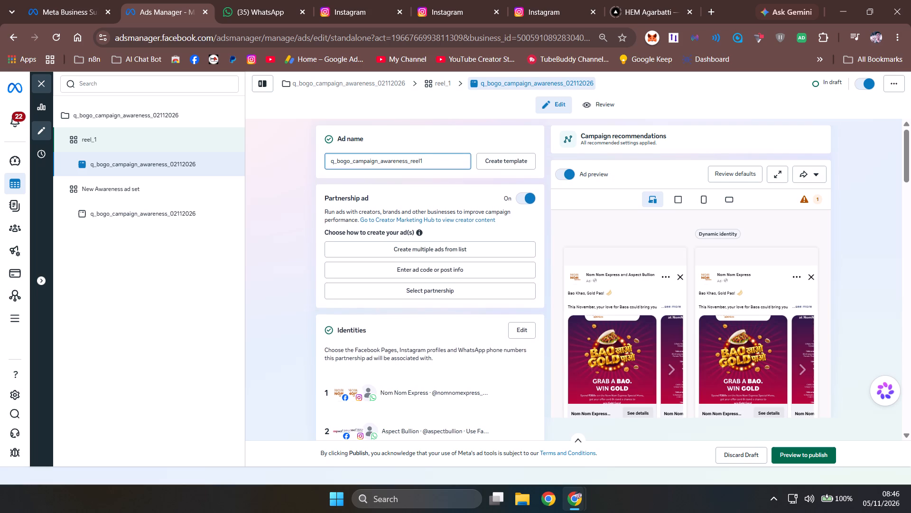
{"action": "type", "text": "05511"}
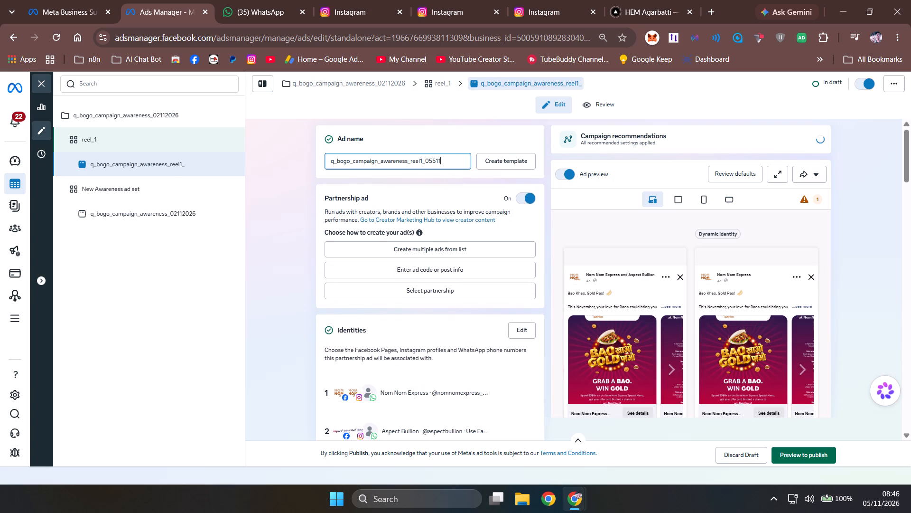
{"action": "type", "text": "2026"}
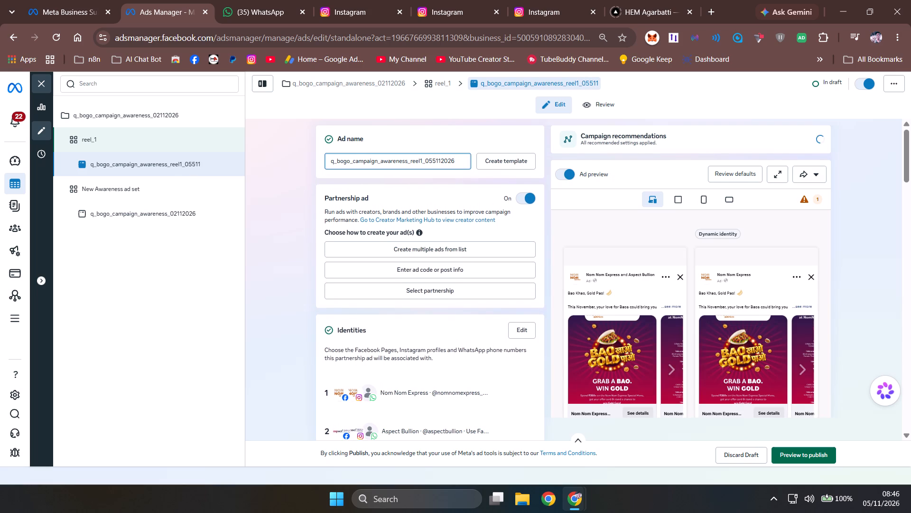
{"action": "left_click", "coordinate": [437, 160]}
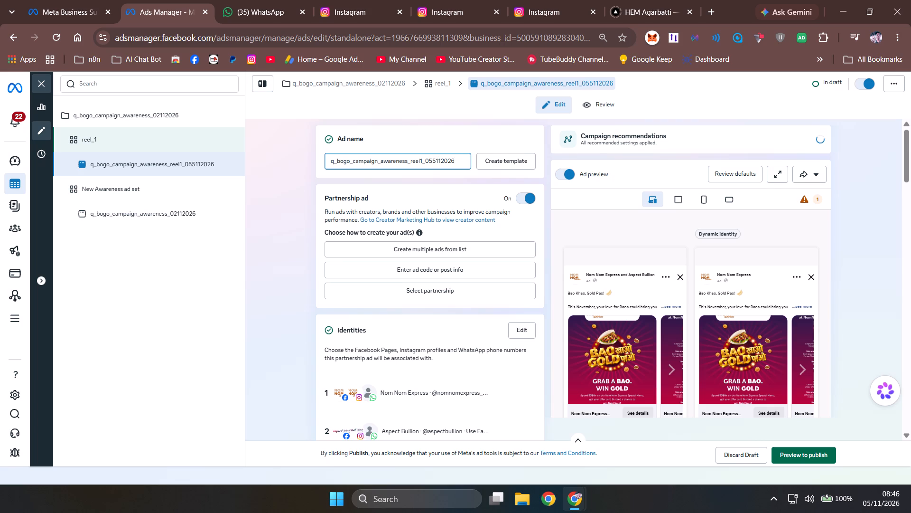
{"action": "left_click", "coordinate": [436, 161]}
{"action": "key", "text": "Delete"}
{"action": "key", "text": "BackSpace"}
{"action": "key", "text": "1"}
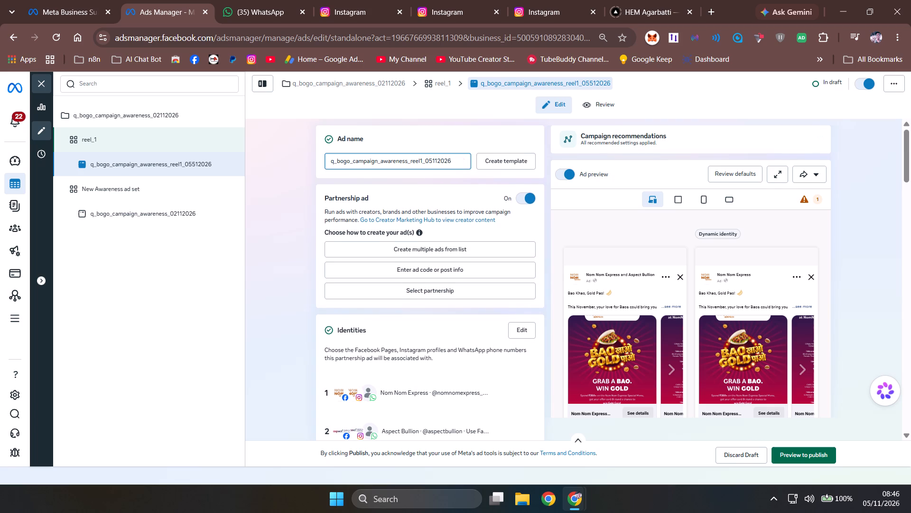
{"action": "left_click", "coordinate": [423, 174]}
Turn off multi-advertiser ads in the reel ad's setup.
{"action": "scroll", "coordinate": [471, 236], "scroll_direction": "down", "scroll_amount": 5}
{"action": "scroll", "coordinate": [444, 292], "scroll_direction": "down", "scroll_amount": 1}
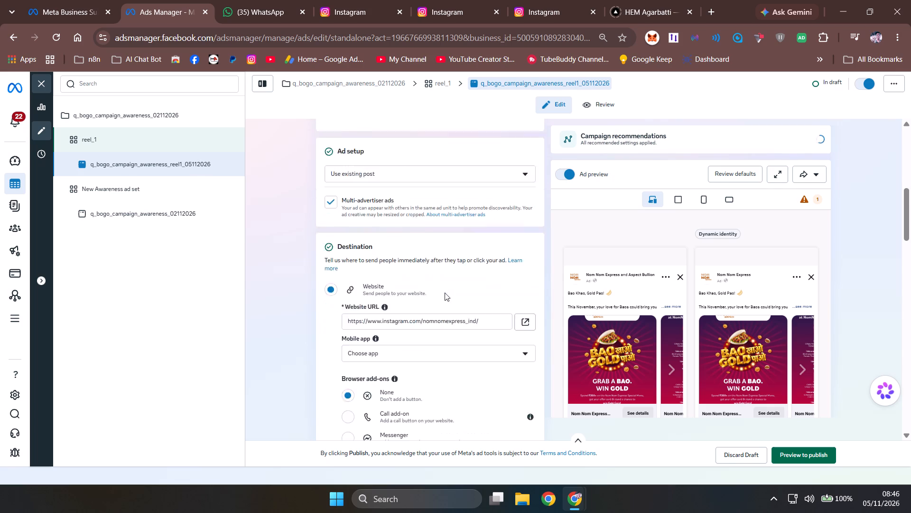
{"action": "scroll", "coordinate": [445, 293], "scroll_direction": "down", "scroll_amount": 1}
{"action": "left_click", "coordinate": [330, 147]}
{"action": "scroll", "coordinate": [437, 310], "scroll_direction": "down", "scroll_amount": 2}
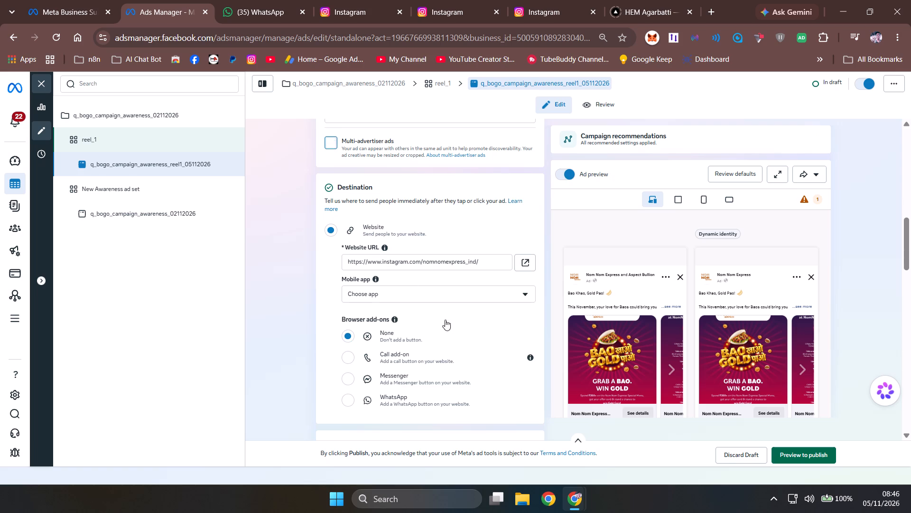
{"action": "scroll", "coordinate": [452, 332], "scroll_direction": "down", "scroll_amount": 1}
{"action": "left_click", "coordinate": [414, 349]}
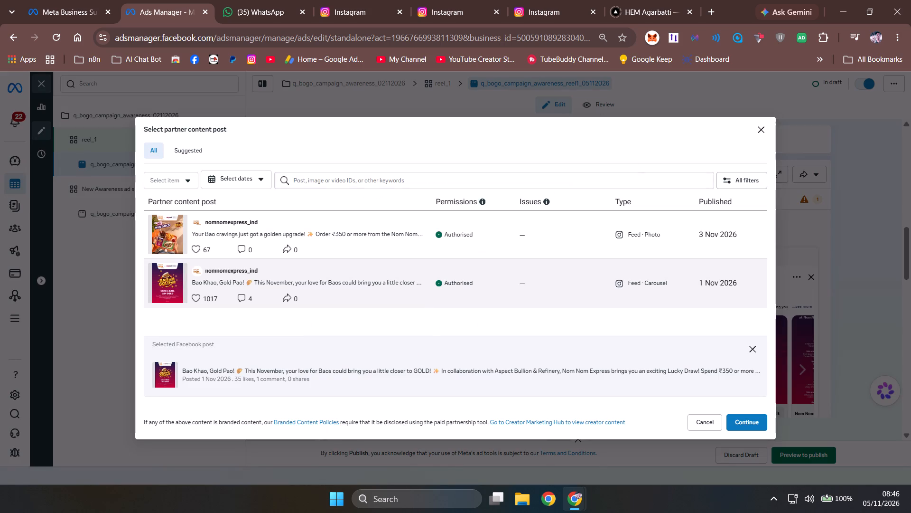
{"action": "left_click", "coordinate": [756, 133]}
Remove Aspect Bullion as the second identity of the partnership ad.
{"action": "scroll", "coordinate": [371, 233], "scroll_direction": "up", "scroll_amount": 7}
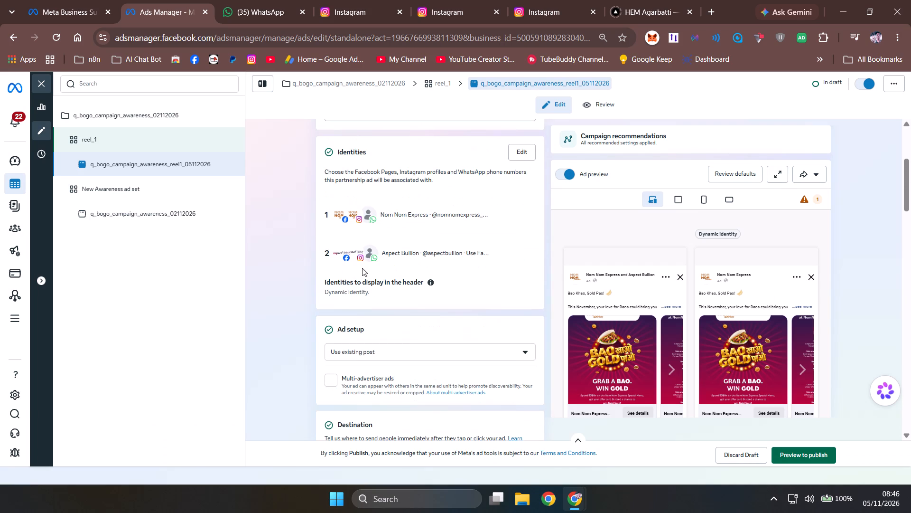
{"action": "left_click", "coordinate": [502, 251]}
{"action": "scroll", "coordinate": [465, 335], "scroll_direction": "down", "scroll_amount": 5}
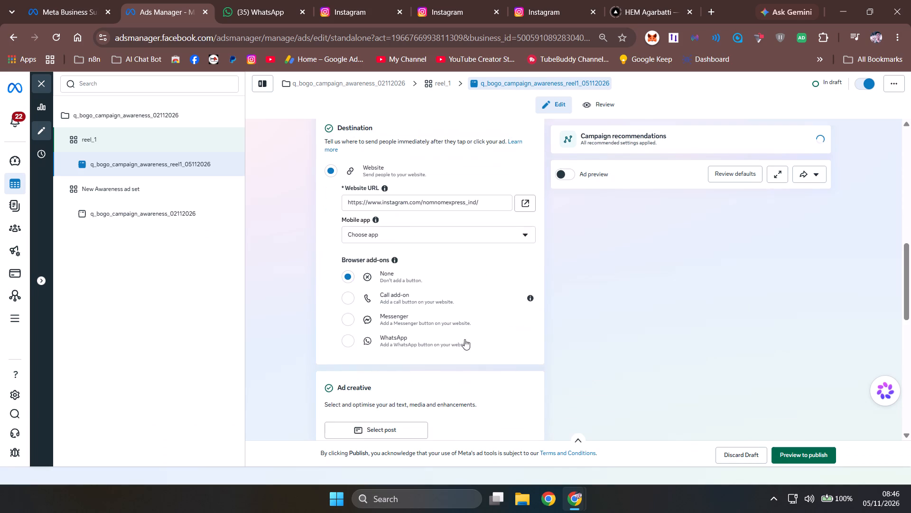
{"action": "scroll", "coordinate": [456, 333], "scroll_direction": "down", "scroll_amount": 4}
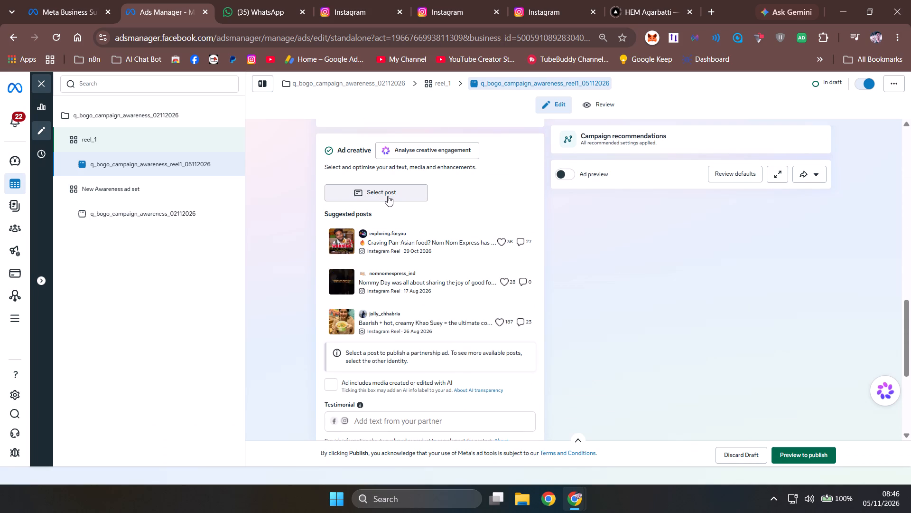
{"action": "left_click", "coordinate": [388, 195]}
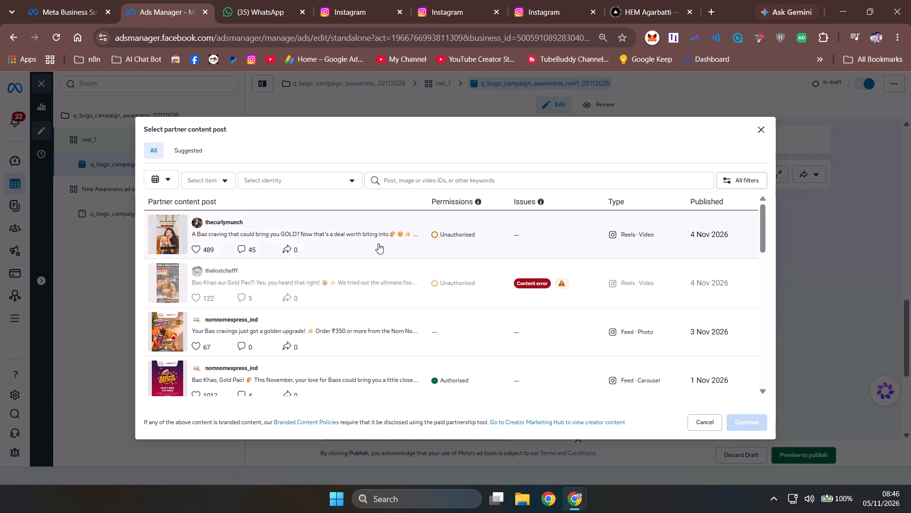
{"action": "left_click", "coordinate": [455, 239]}
{"action": "left_click", "coordinate": [750, 423]}
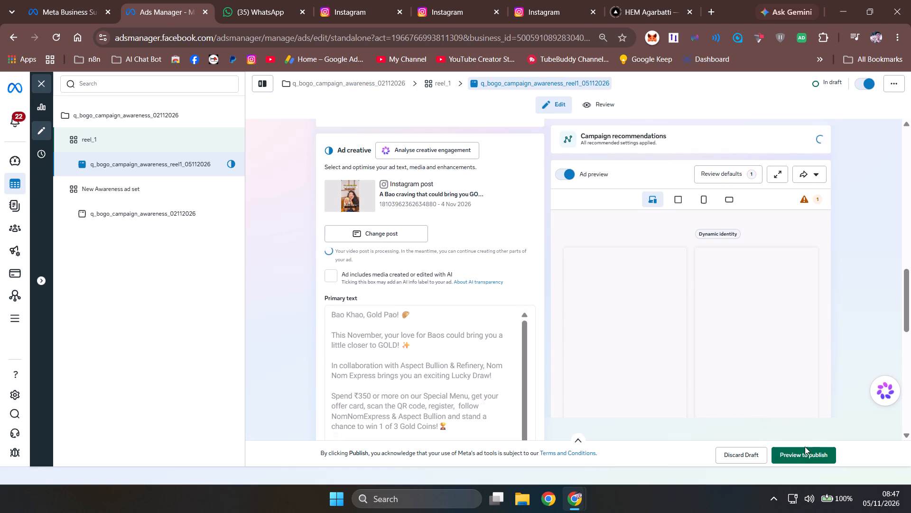
Preview and publish the awareness campaign's reel_1 ad set together with its ad.
{"action": "left_click", "coordinate": [805, 448]}
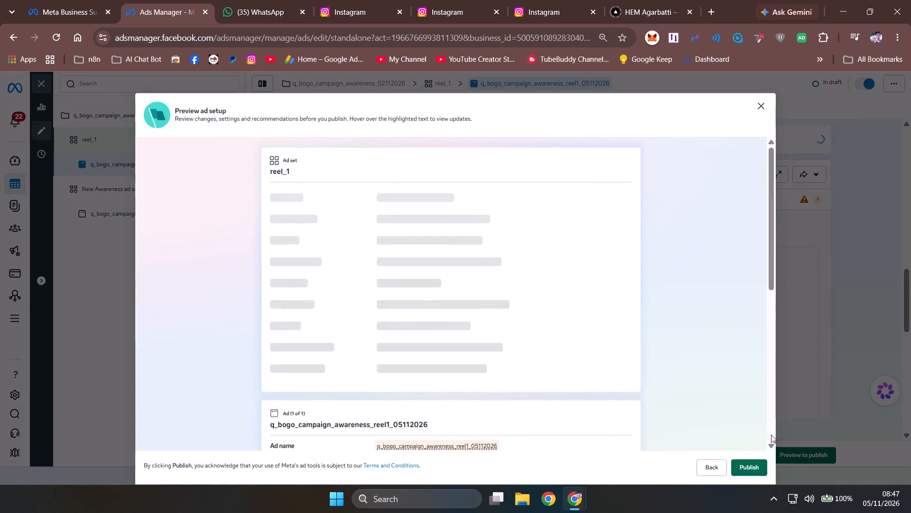
{"action": "left_click", "coordinate": [756, 462]}
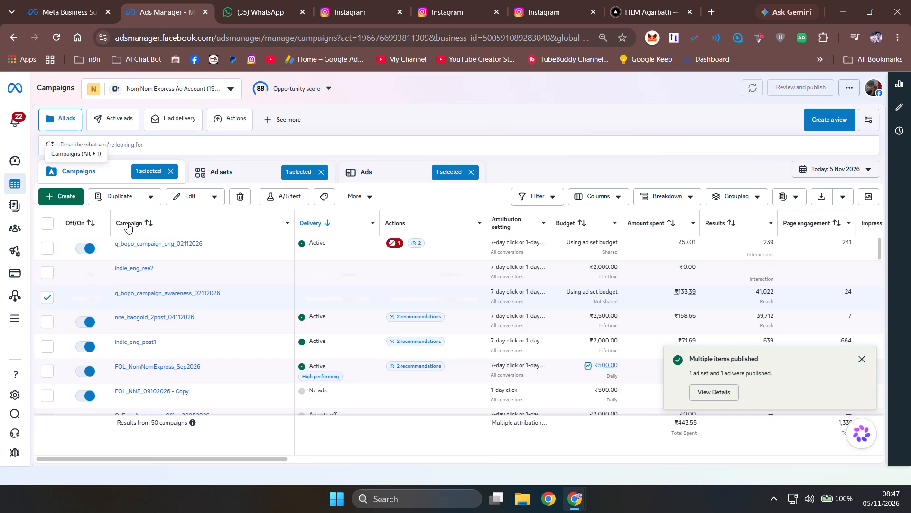
Open the ad sets of the q_bogo_campaign_eng_02112026 campaign.
{"action": "left_click", "coordinate": [158, 246]}
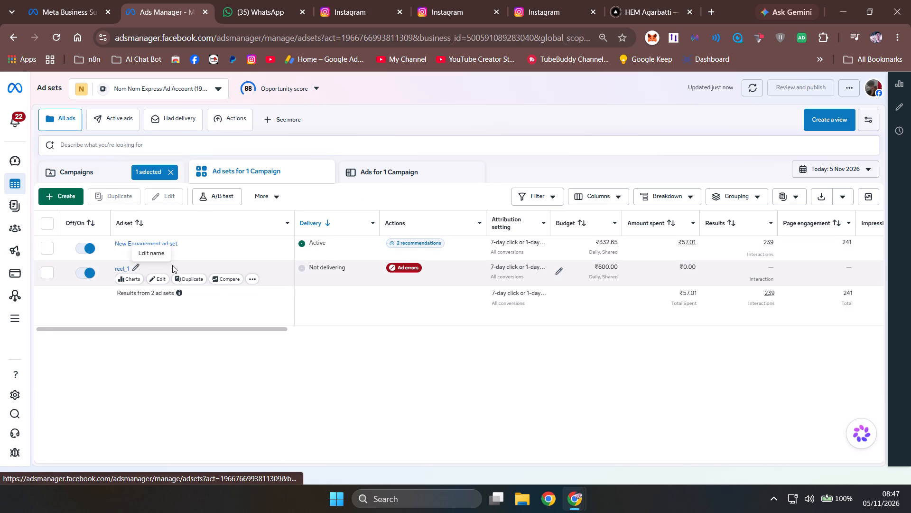
Open the engagement campaign's reel_1 ad set for editing and examine its settings down to the budget and schedule.
{"action": "left_click", "coordinate": [164, 282]}
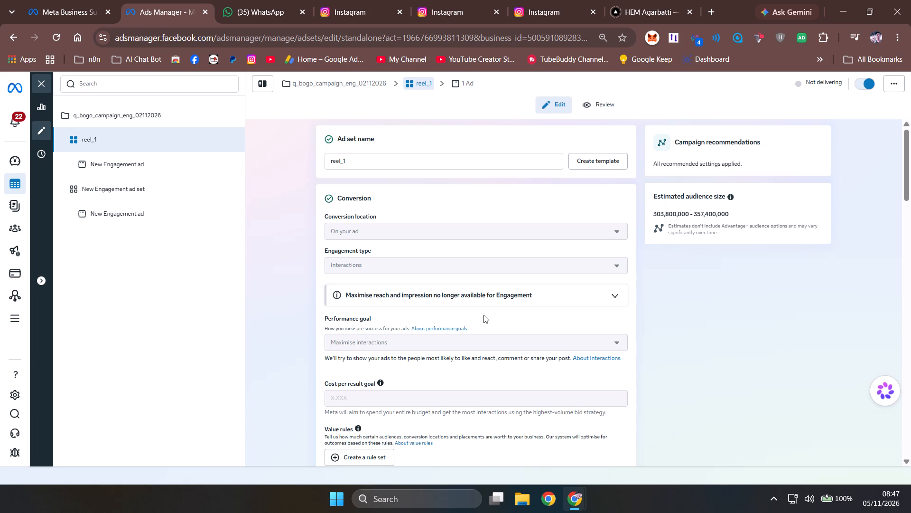
{"action": "scroll", "coordinate": [480, 297], "scroll_direction": "down", "scroll_amount": 4}
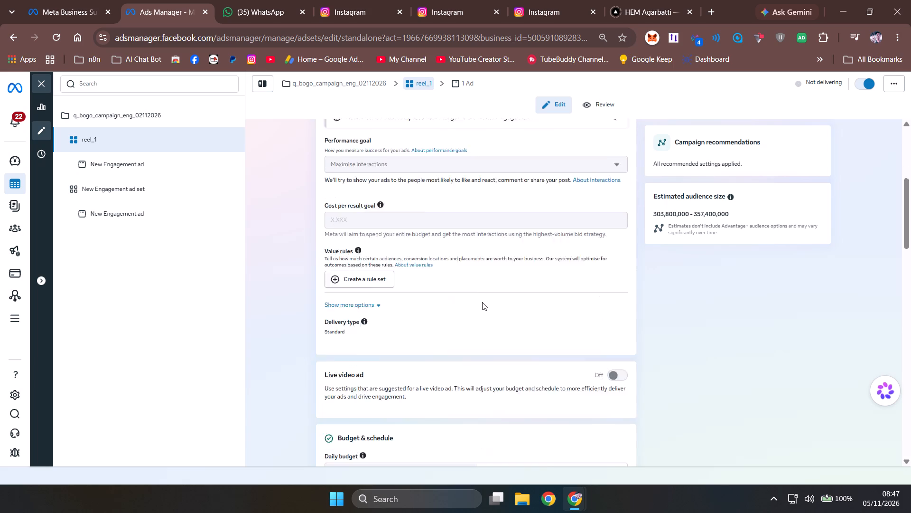
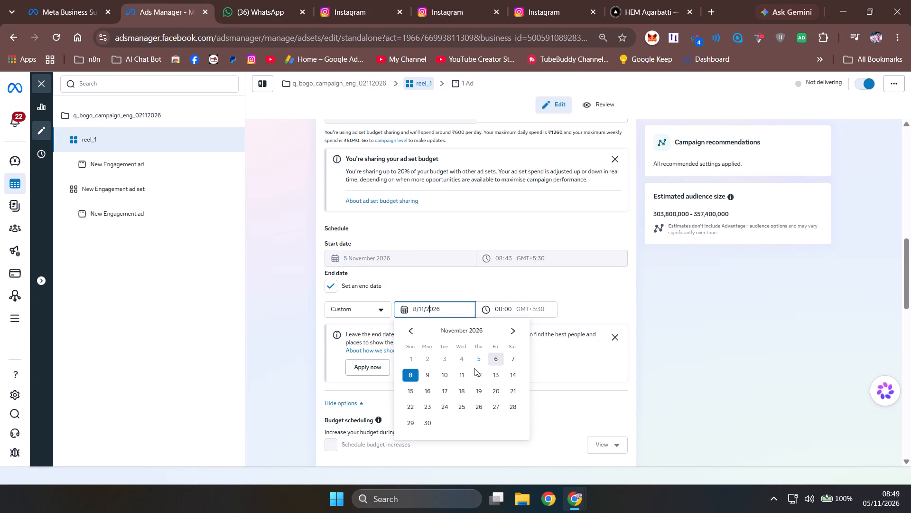
Set the end date of the eng campaign's reel_1 ad set to 9 November 2026 and publish the change.
{"action": "left_click", "coordinate": [432, 374]}
{"action": "scroll", "coordinate": [632, 427], "scroll_direction": "down", "scroll_amount": 1}
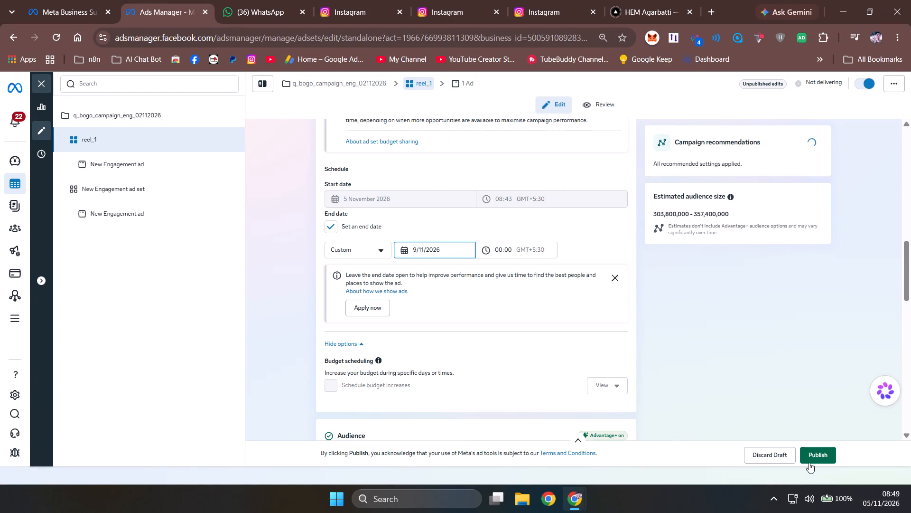
{"action": "left_click", "coordinate": [810, 456]}
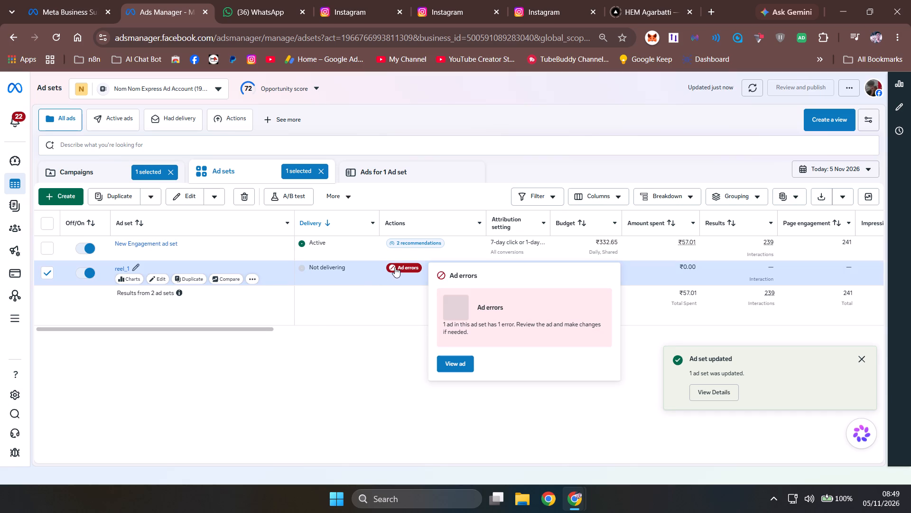
View the ad flagged with an error in the engagement campaign's reel_1 ad set.
{"action": "left_click", "coordinate": [451, 365]}
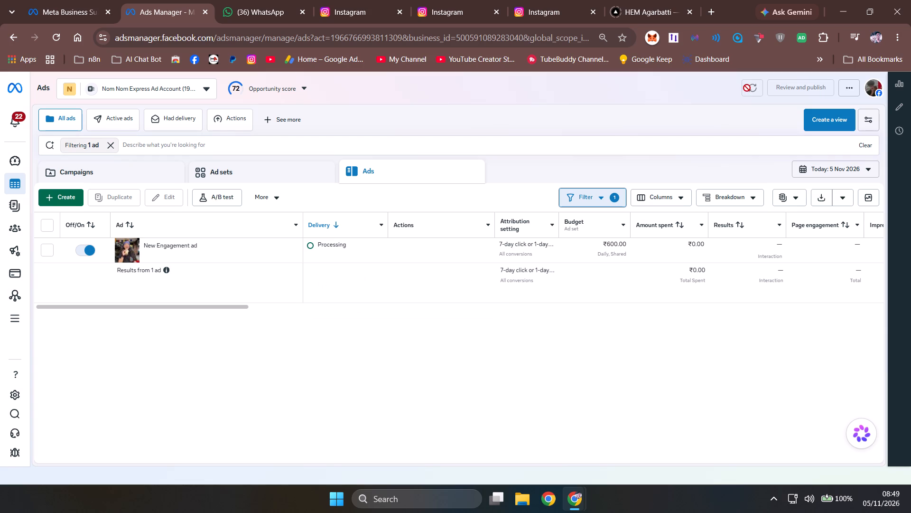
Remove the selected-ad filter from the ads list and return to the full campaigns list.
{"action": "left_click", "coordinate": [597, 191]}
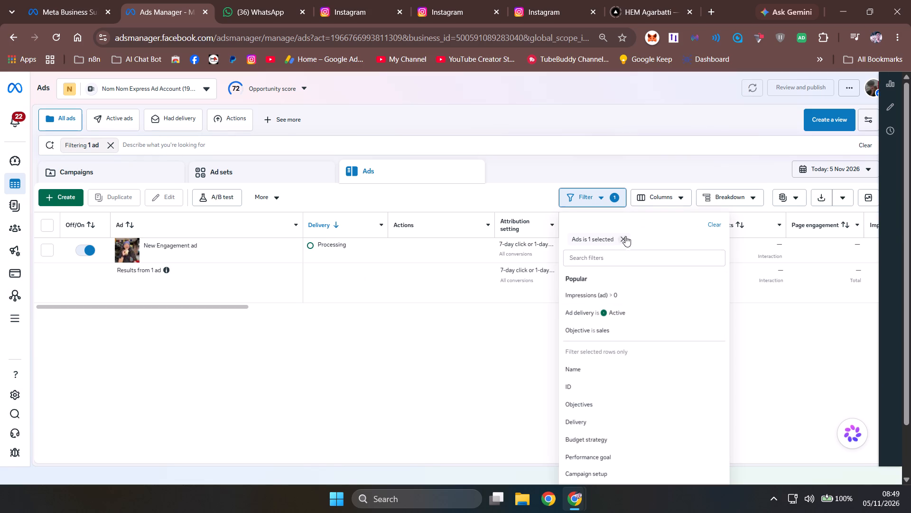
{"action": "left_click", "coordinate": [627, 238]}
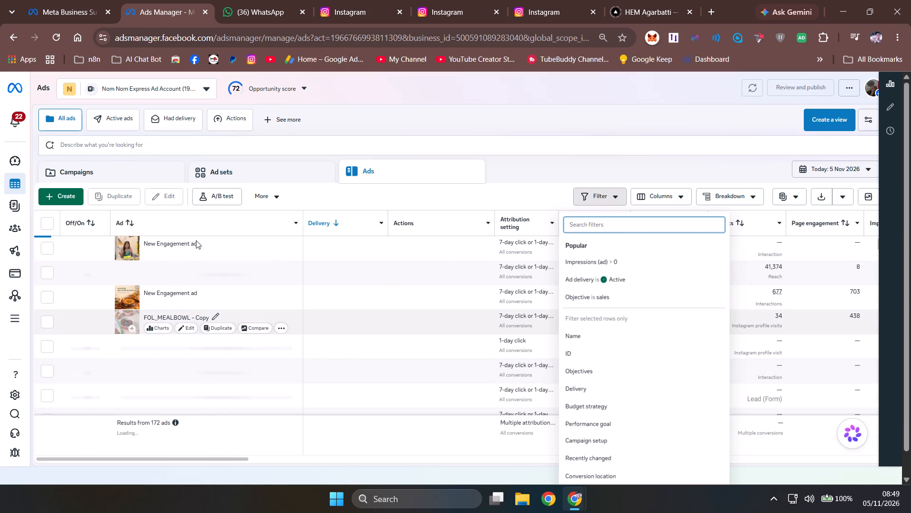
{"action": "left_click", "coordinate": [137, 162]}
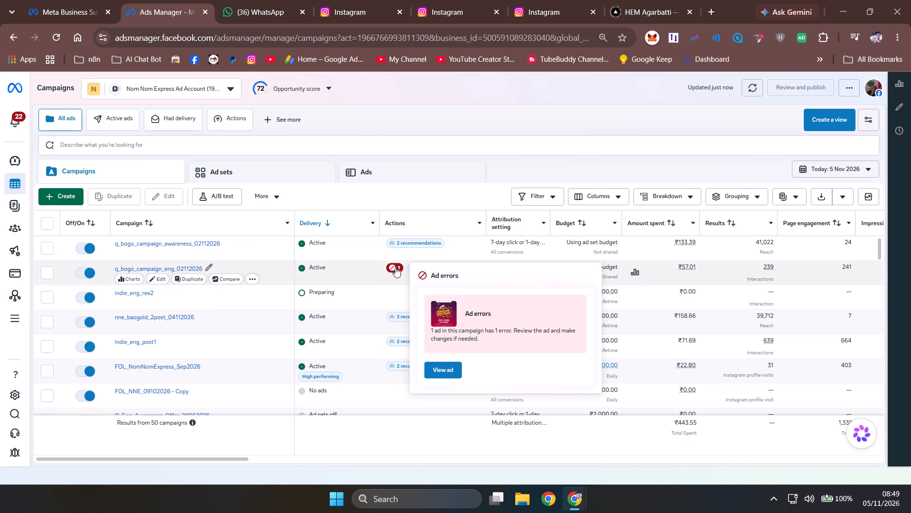
Open the ads of the reel_1 ad set in q_bogo_campaign_eng_02112026, refresh the data and check the ad's error.
{"action": "left_click", "coordinate": [45, 276]}
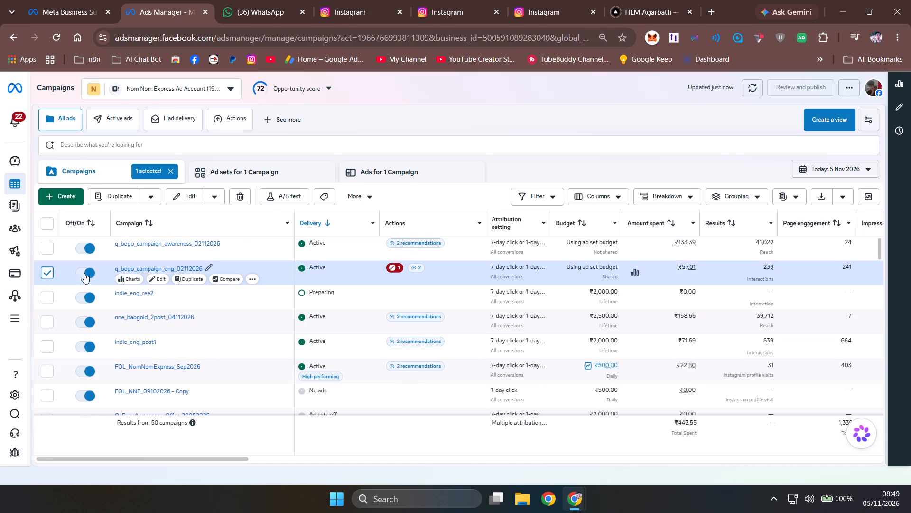
{"action": "left_click", "coordinate": [159, 269]}
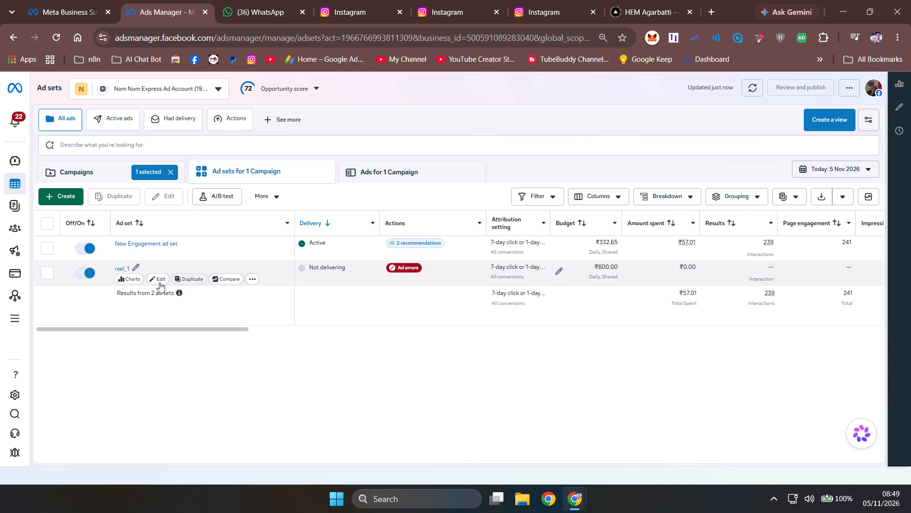
{"action": "left_click", "coordinate": [128, 271]}
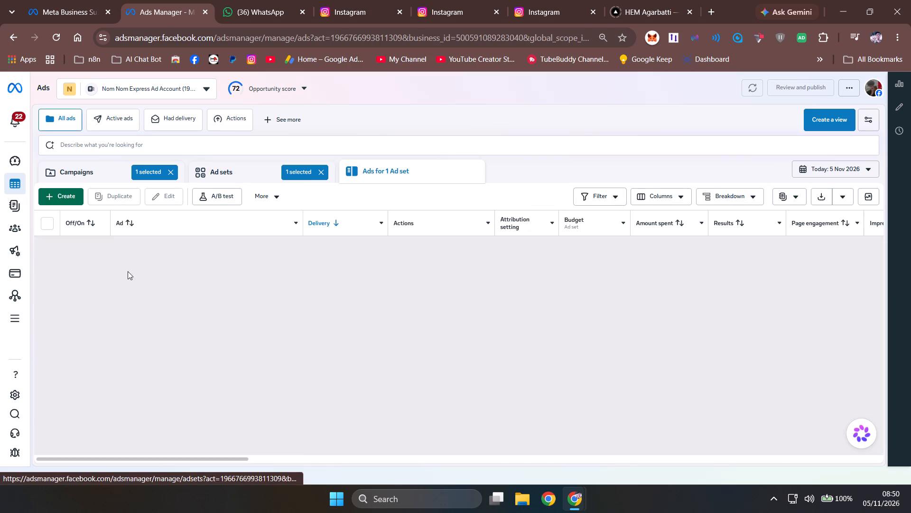